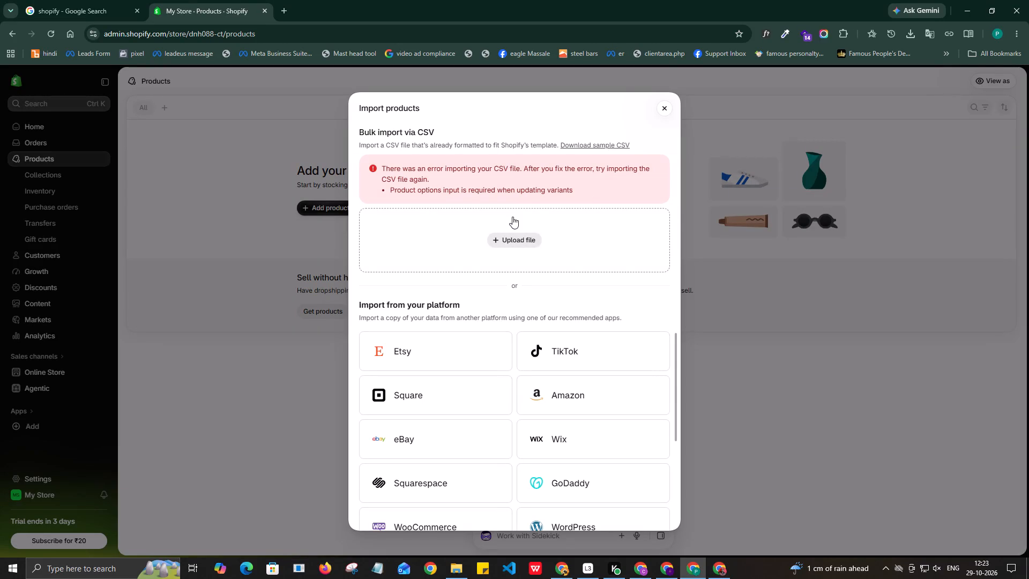
# Upload the products_export_1 CSV file from the Downloads folder and import its products into the store.
pyautogui.click(511, 241)
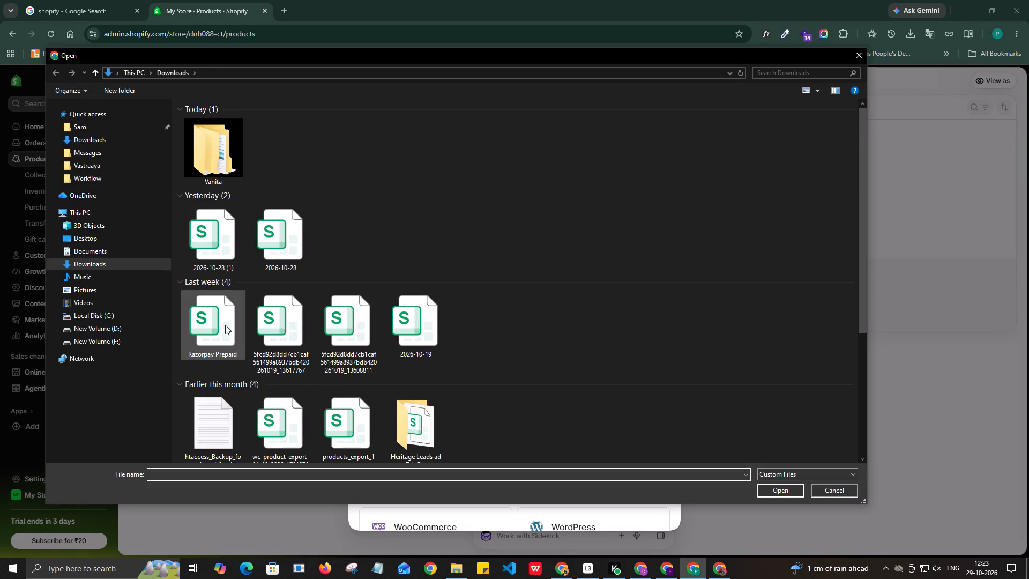
pyautogui.scroll(-1, 419, 338)
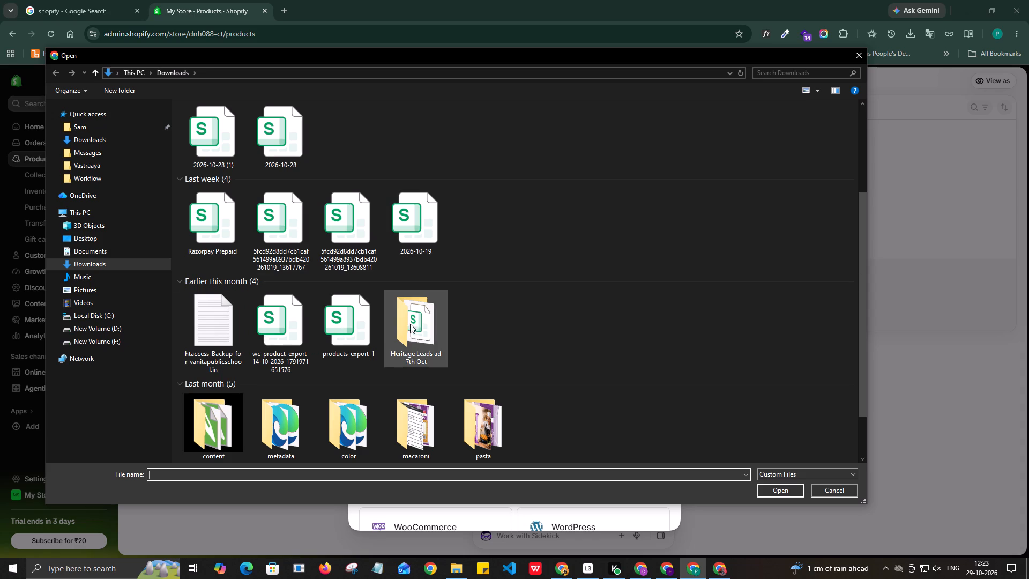
pyautogui.click(356, 330)
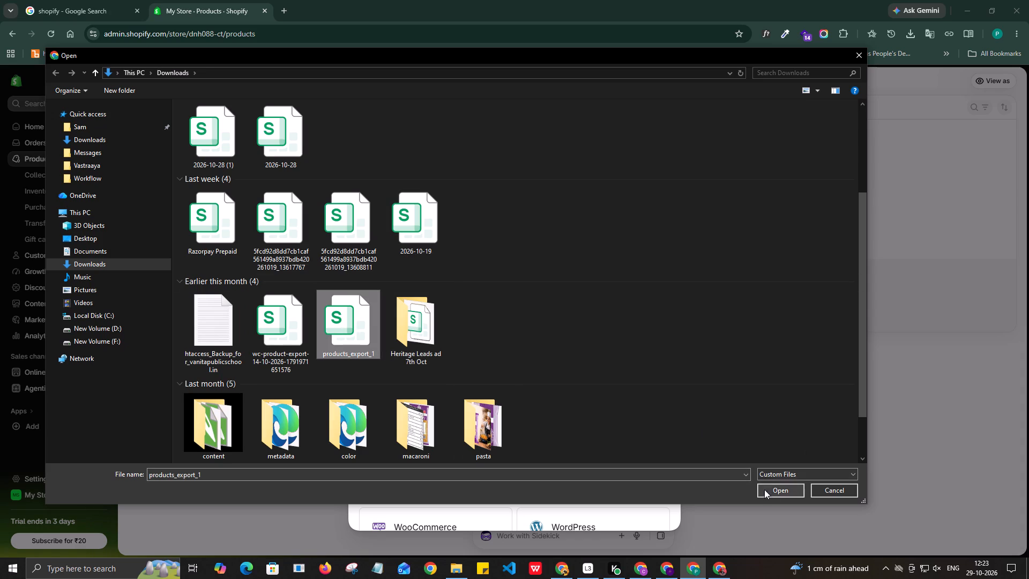
pyautogui.click(779, 488)
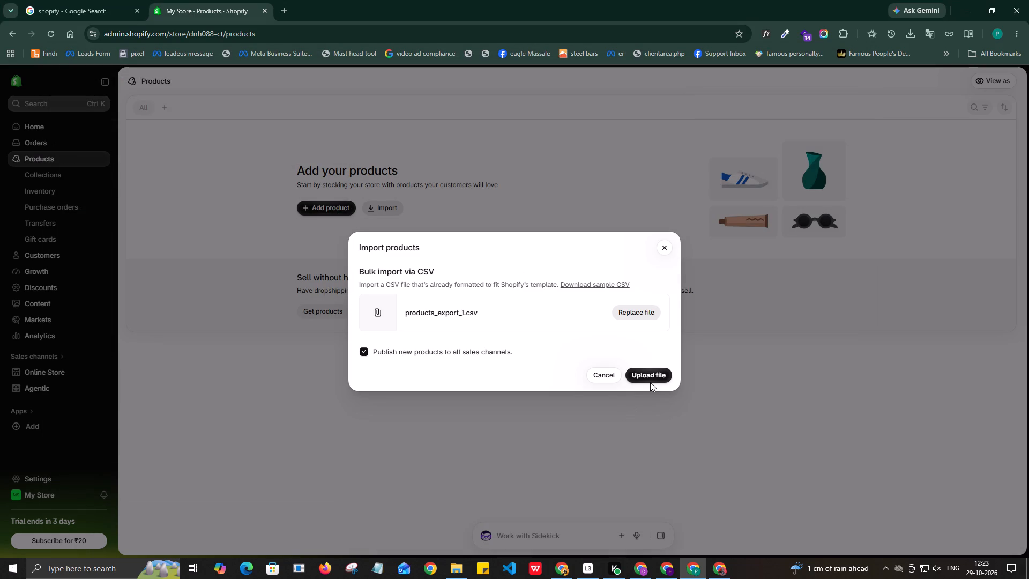
pyautogui.click(653, 374)
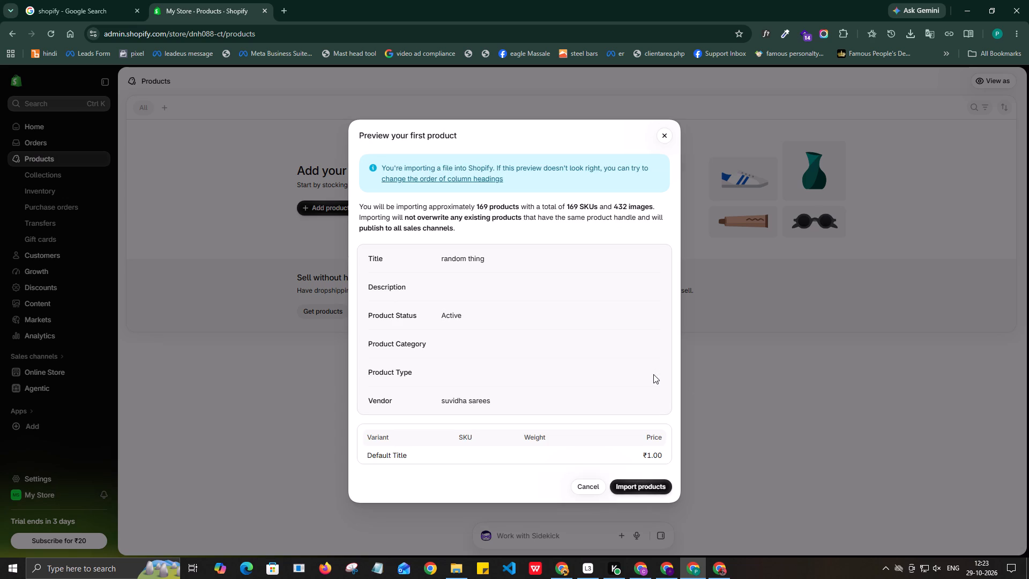
pyautogui.scroll(-3, 553, 376)
pyautogui.click(627, 487)
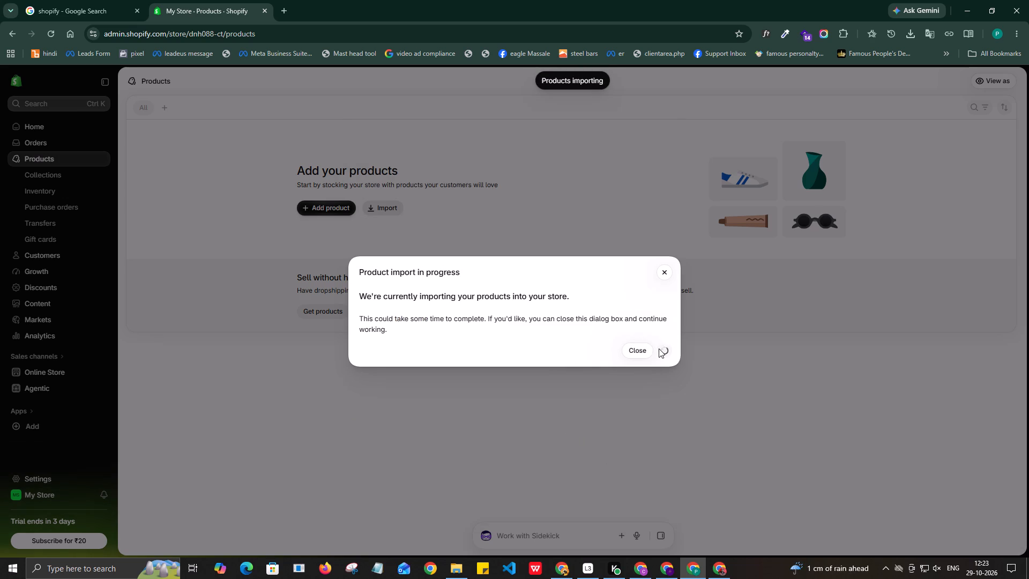
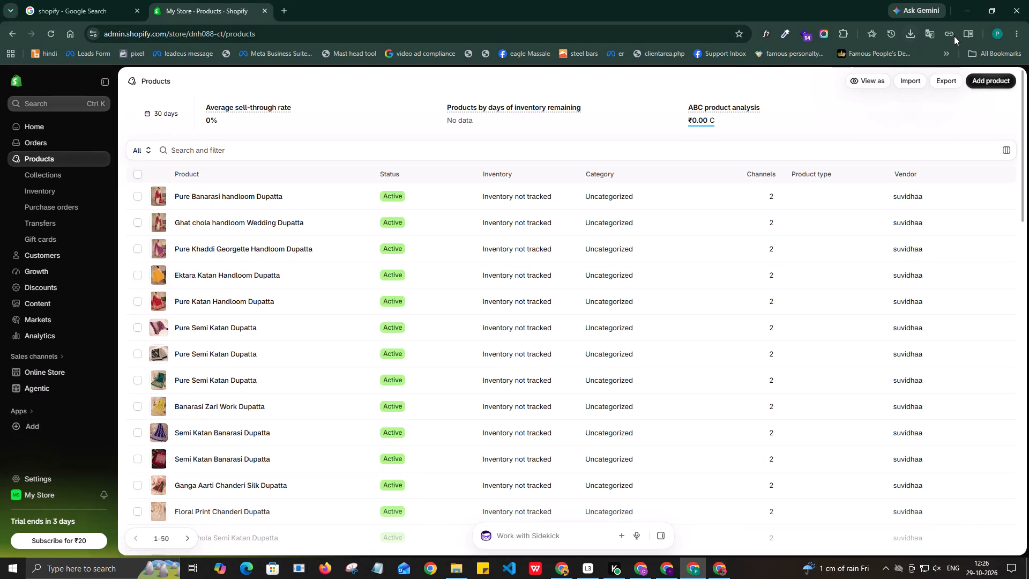
# Search Google for "chrome extensions" in a new browser tab and open the Chrome Web Store's Extensions page.
pyautogui.click(283, 13)
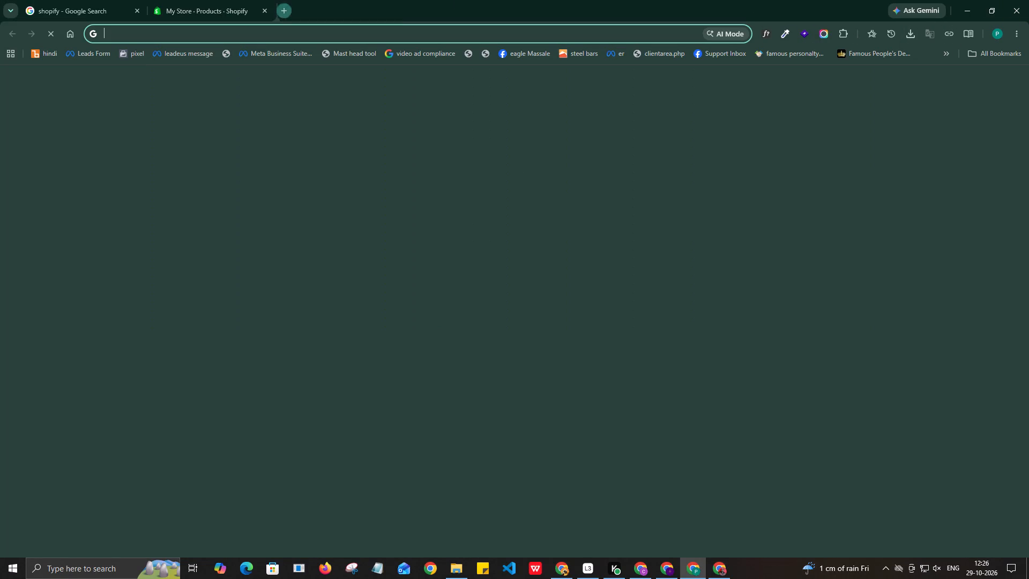
pyautogui.write('chrome exte')
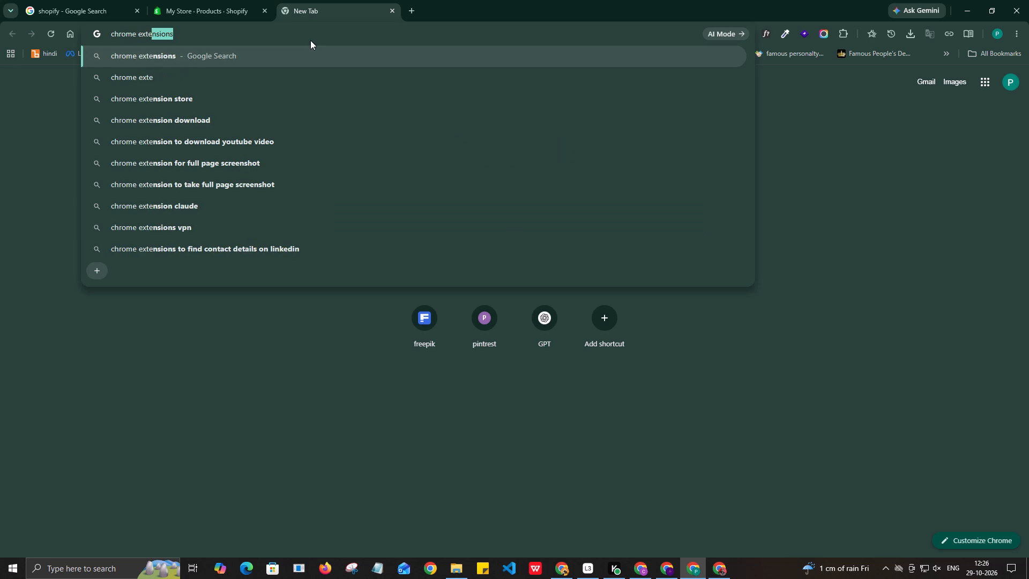
pyautogui.press('Right')
pyautogui.press('Return')
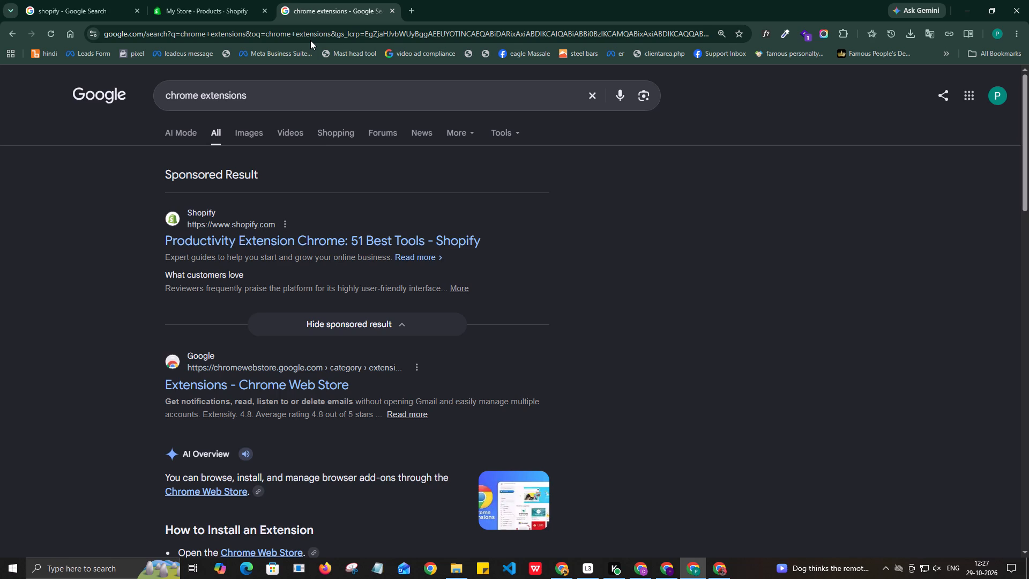
pyautogui.click(327, 386)
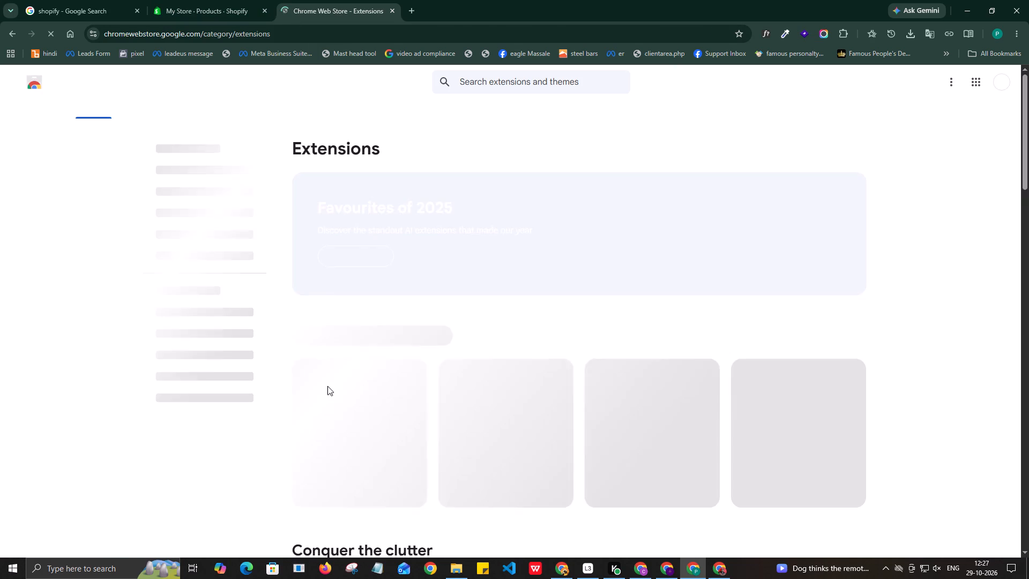
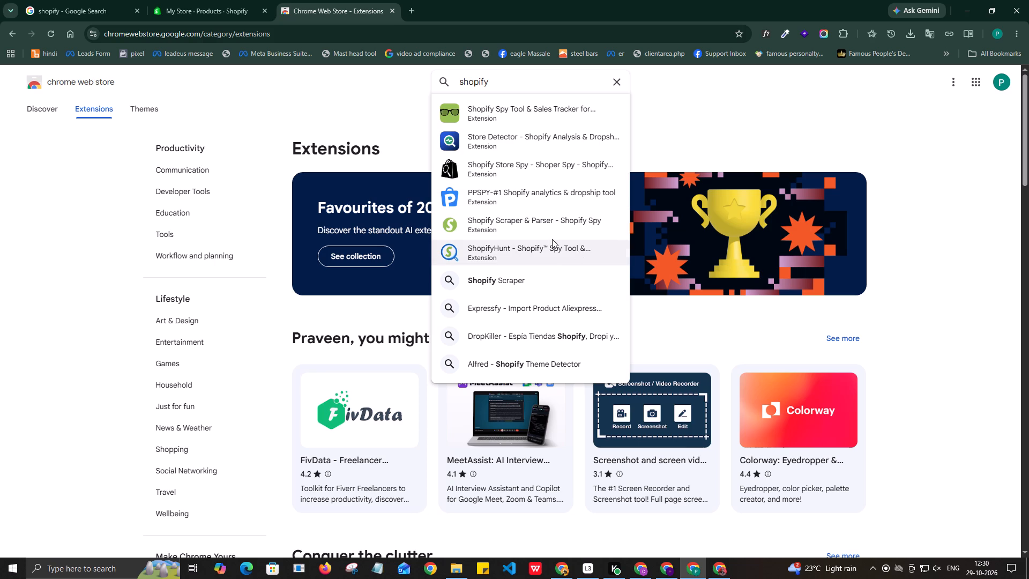
# Search the Chrome Web Store for "shopify".
pyautogui.press('Return')
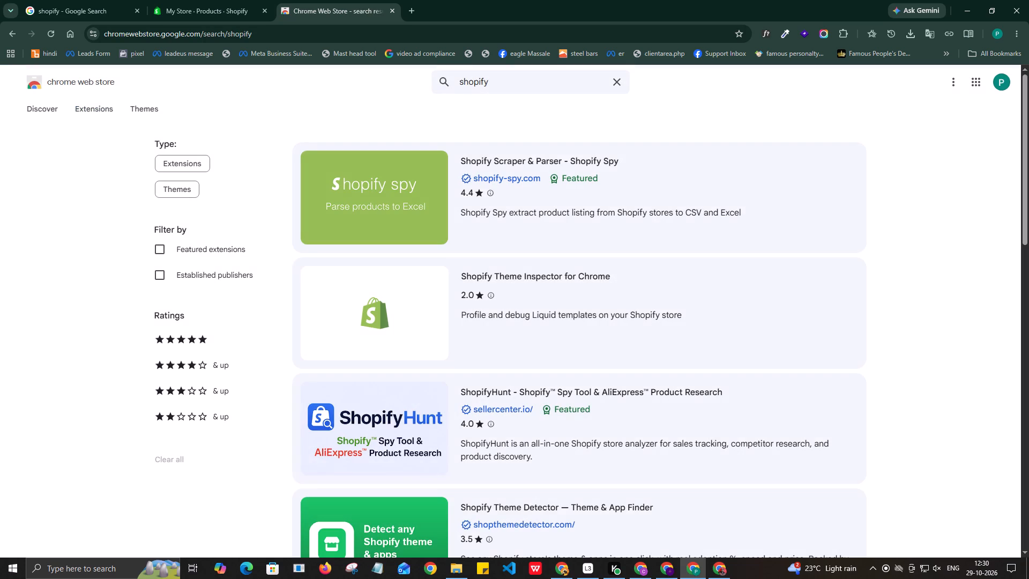
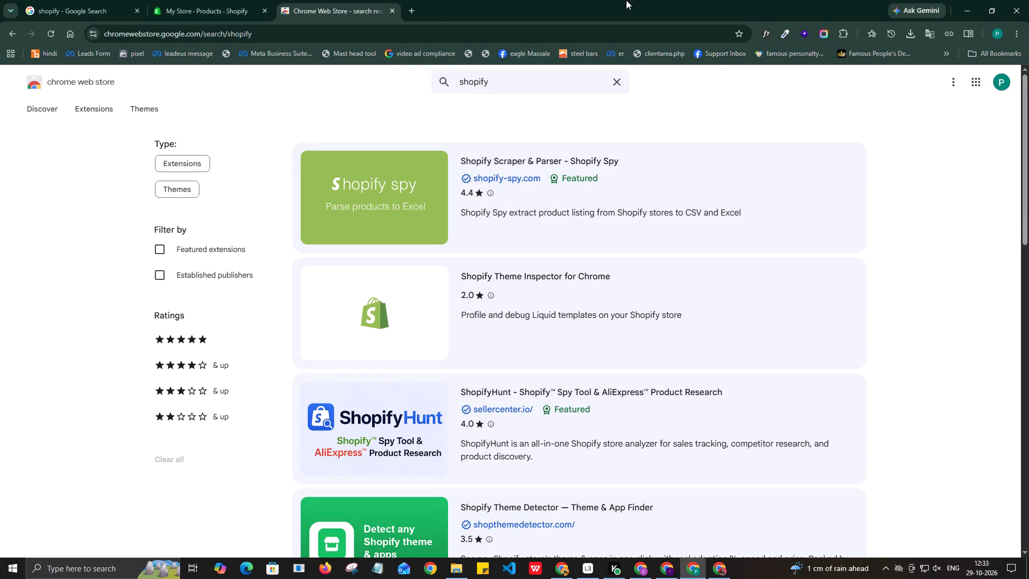
# Look through the "shopify" search results in the Chrome Web Store for a suitable extension.
pyautogui.scroll(-3, 578, 390)
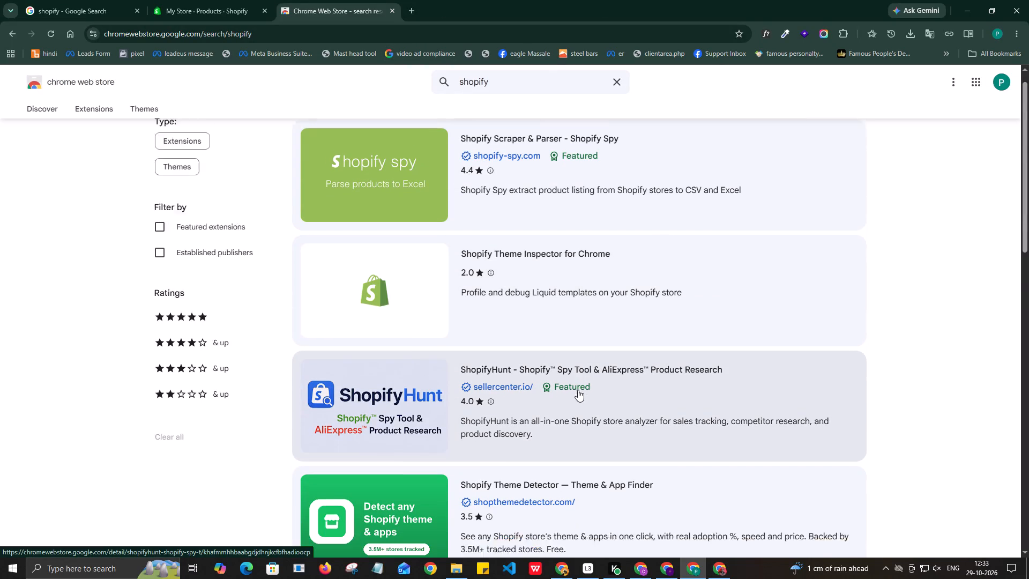
pyautogui.scroll(-1, 598, 380)
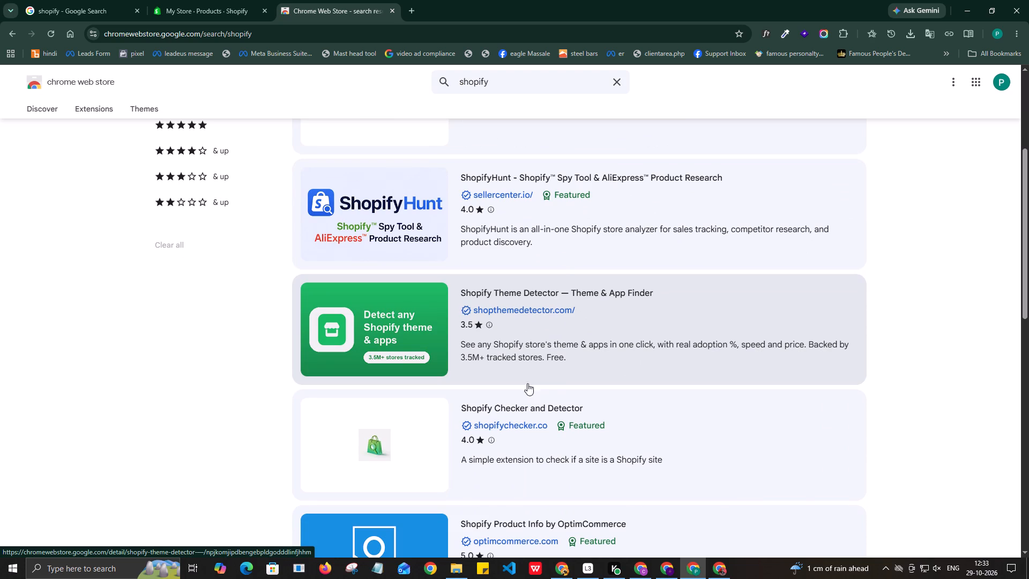
pyautogui.scroll(-3, 609, 406)
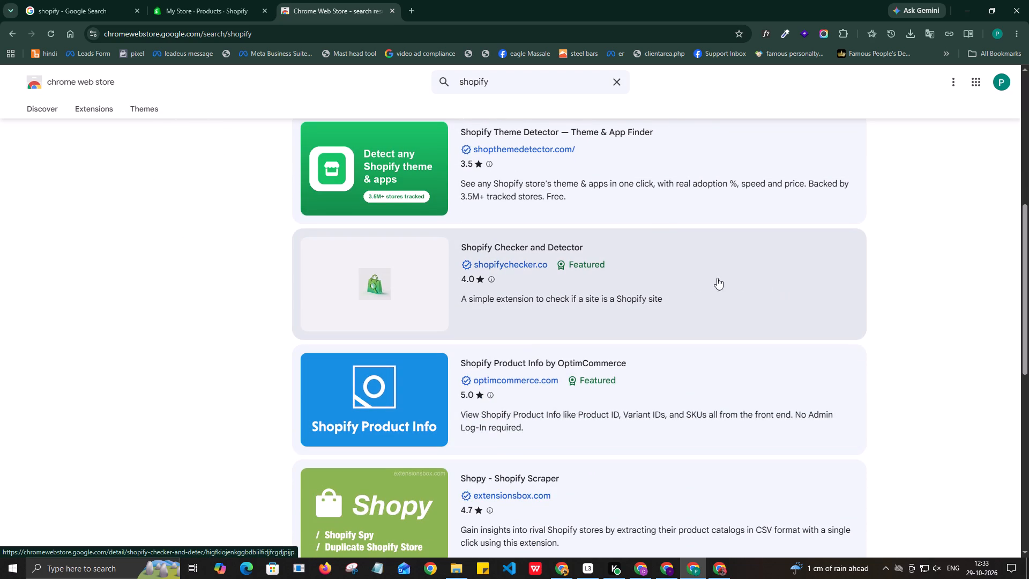
pyautogui.scroll(-4, 582, 394)
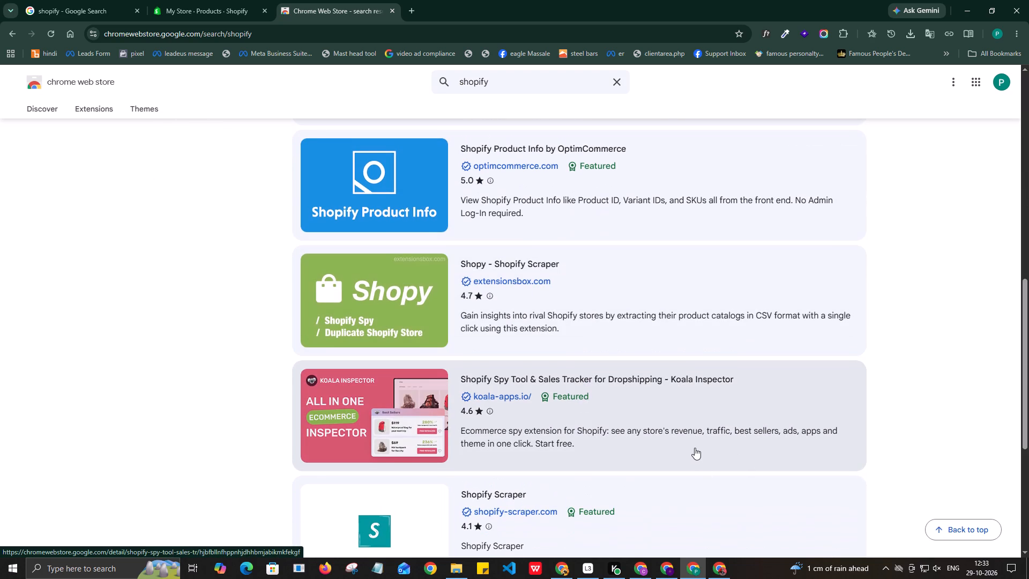
pyautogui.scroll(-9, 693, 448)
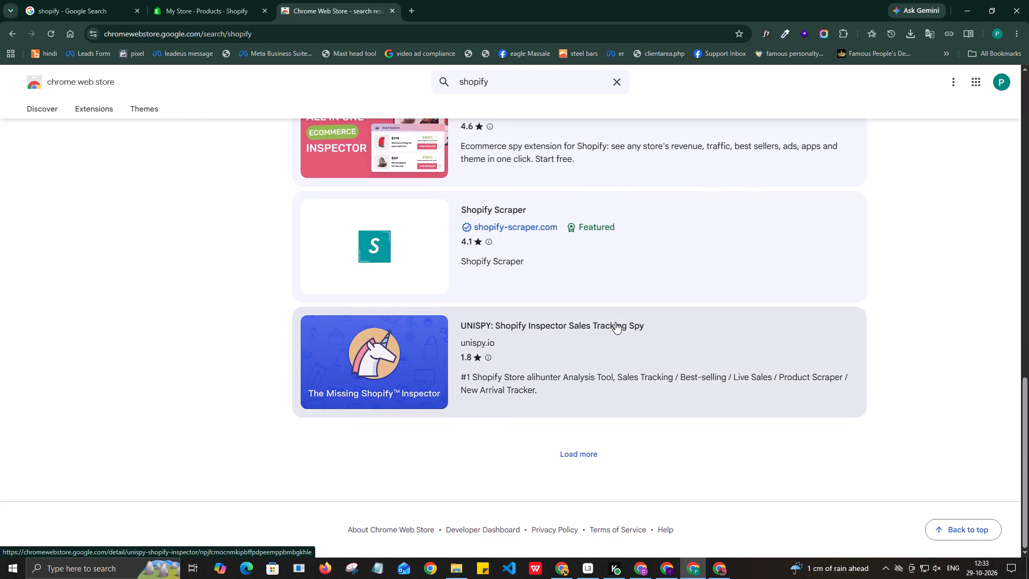
pyautogui.scroll(14, 615, 322)
# Switch to the browser window showing suvidhasarees.com and check which extensions are installed there.
pyautogui.hotkey('alt', 'Tab')
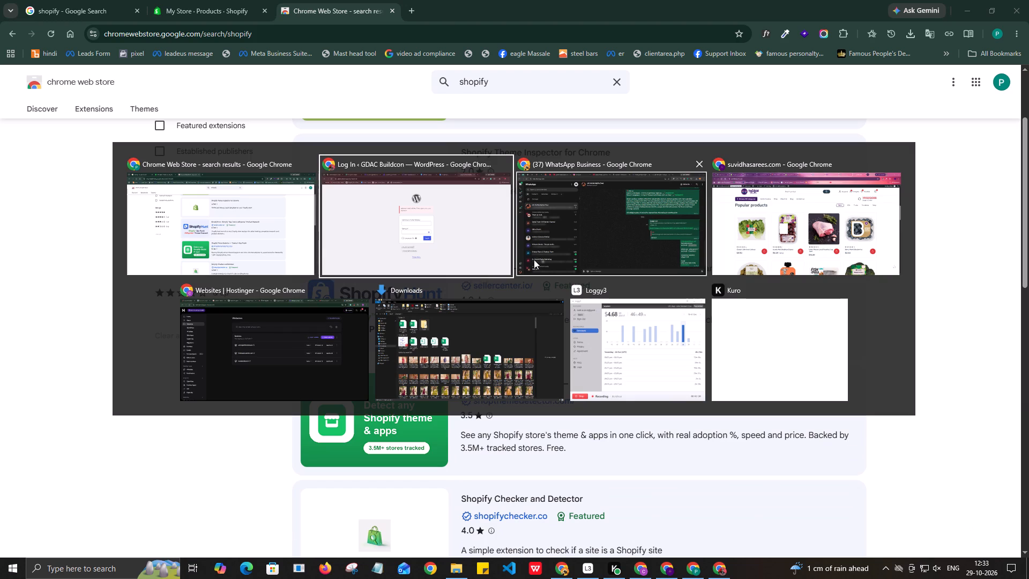
pyautogui.hotkey('alt', 'Tab')
pyautogui.hotkey('alt', 'Tab')
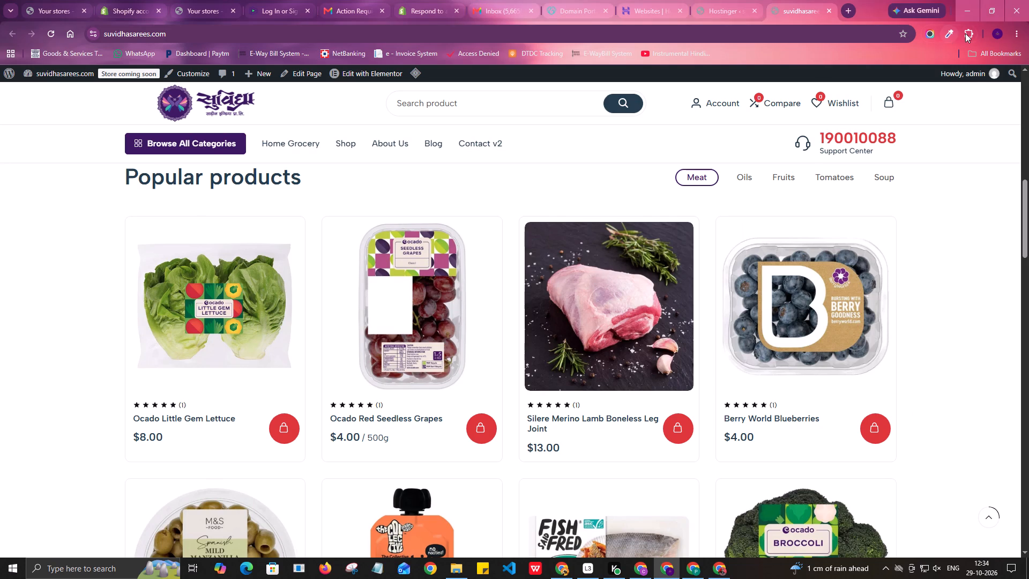
pyautogui.click(971, 32)
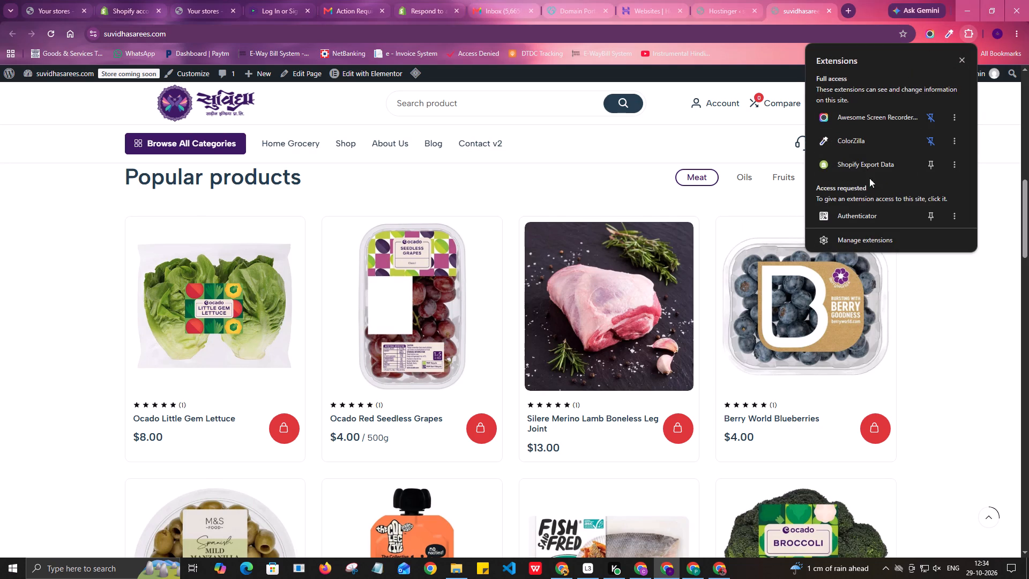
pyautogui.hotkey('alt', 'Tab')
# Search the Chrome Web Store for "shopify export" and add the Shopify Export Data extension to Chrome.
pyautogui.click(537, 77)
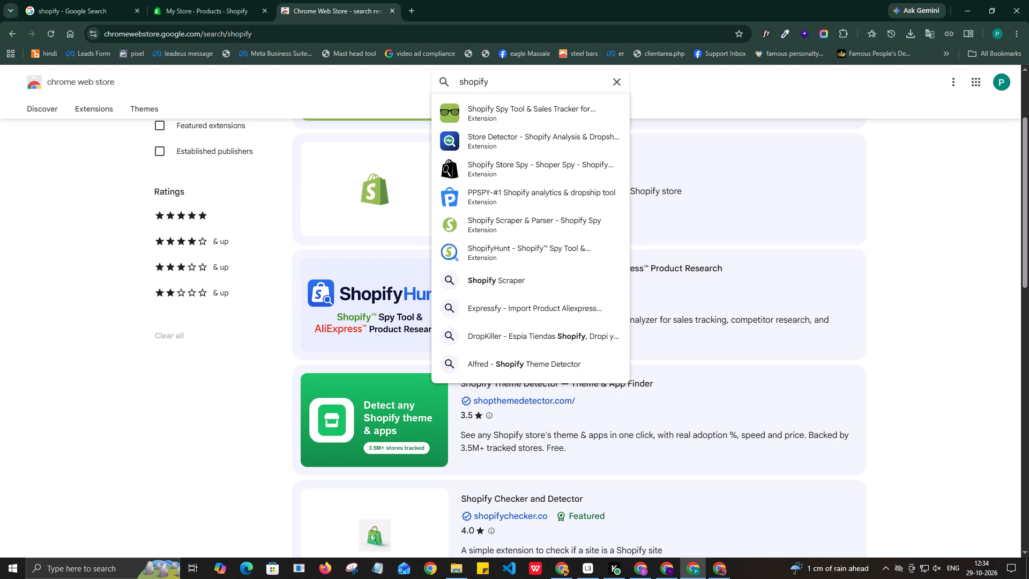
pyautogui.press('space')
pyautogui.write('export')
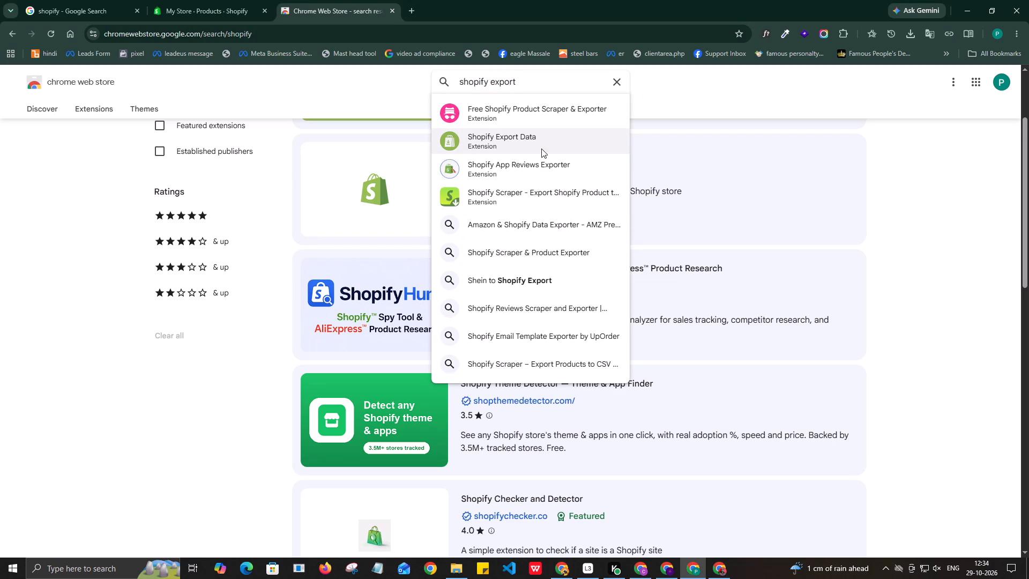
pyautogui.click(541, 143)
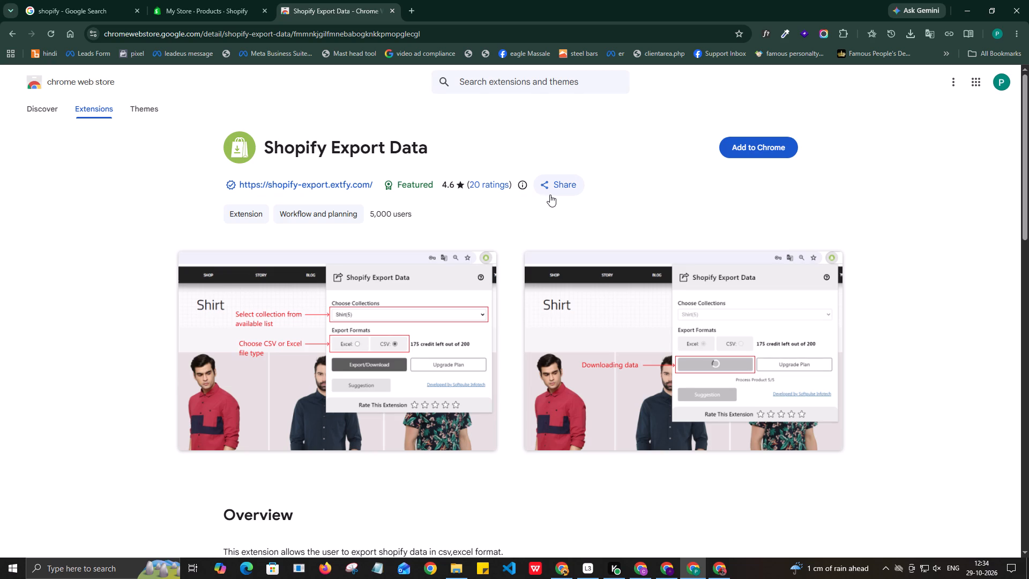
pyautogui.click(753, 147)
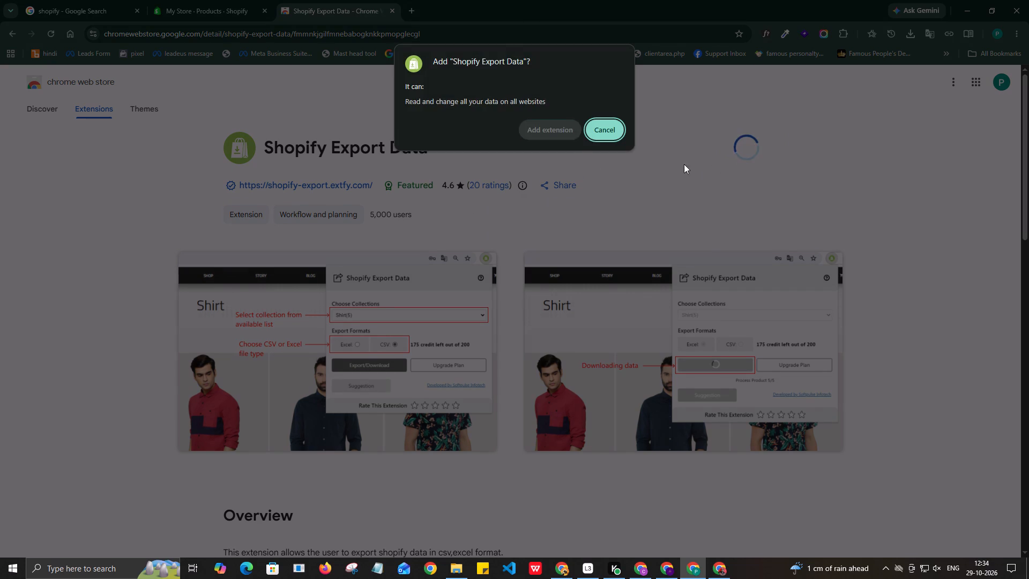
pyautogui.click(561, 132)
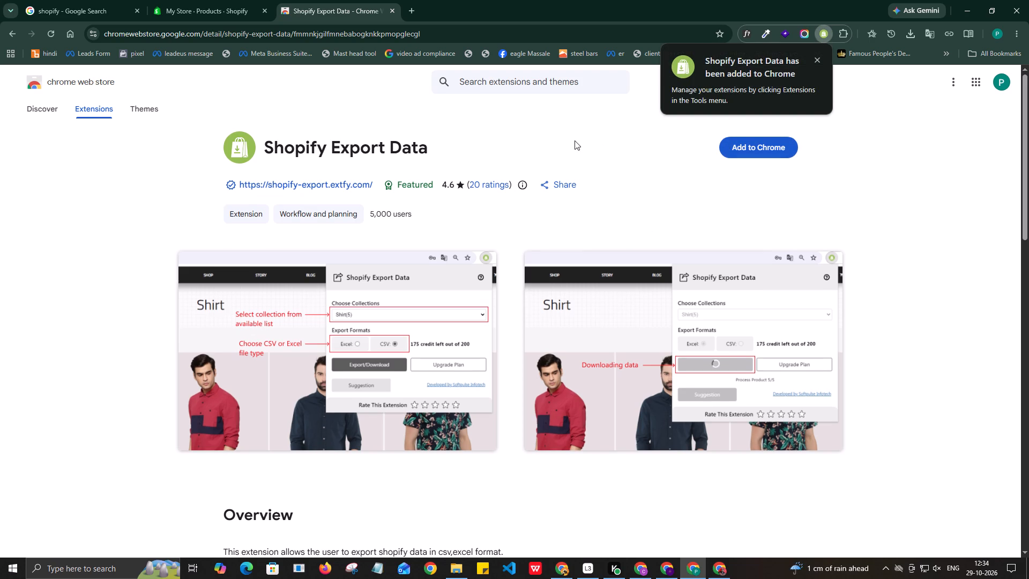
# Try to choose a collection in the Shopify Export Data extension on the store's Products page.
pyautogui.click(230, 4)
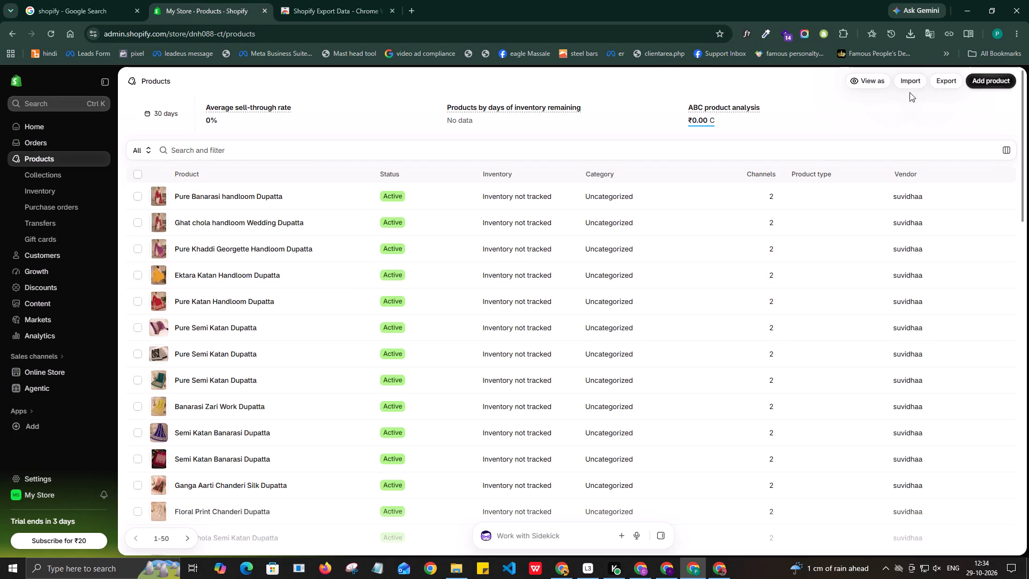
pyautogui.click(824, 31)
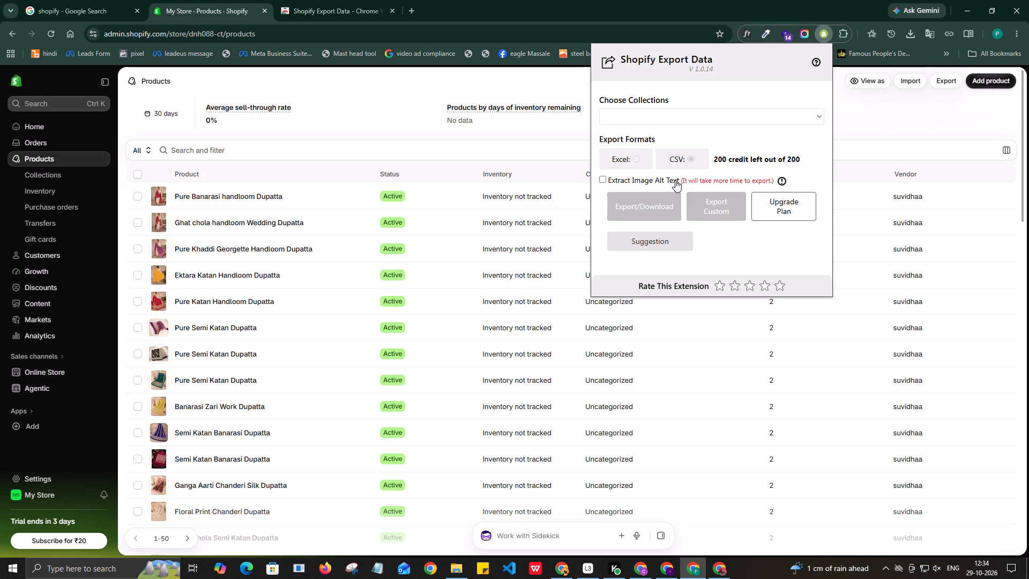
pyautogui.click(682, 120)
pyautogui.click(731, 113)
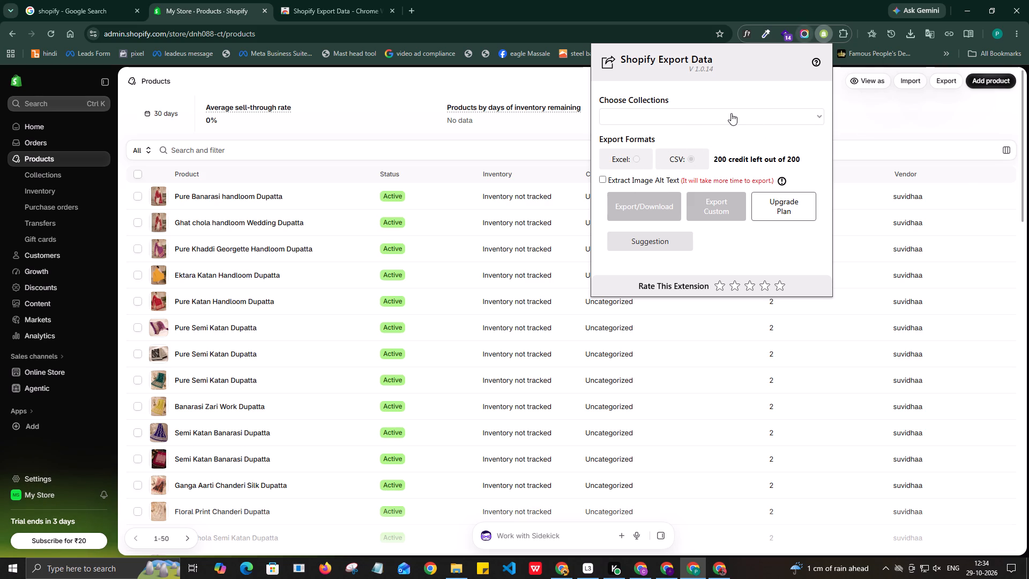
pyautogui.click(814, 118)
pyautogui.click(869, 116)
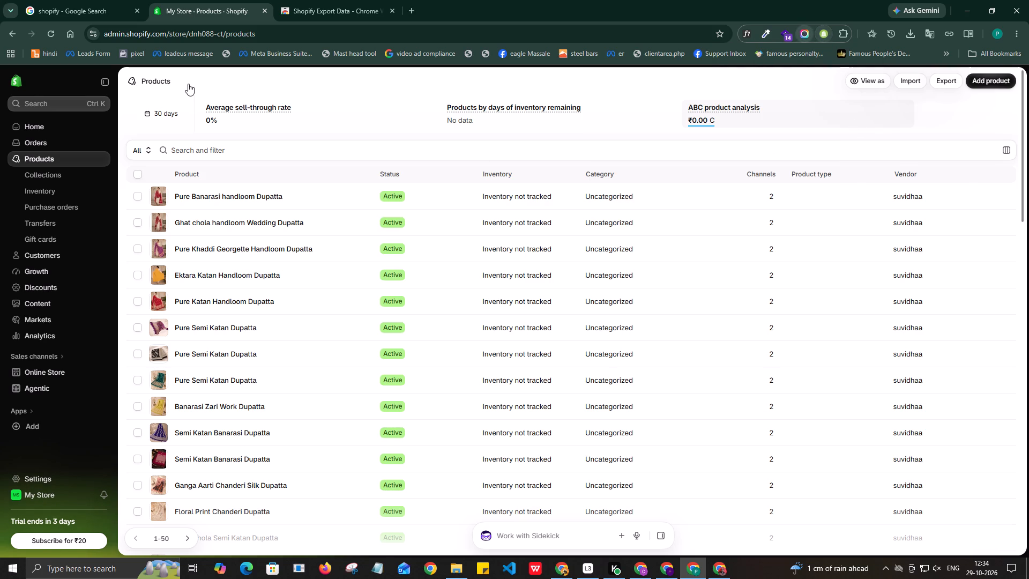
# Reload the Products page without cache and check the Shopify Export Data extension there again.
pyautogui.hotkey('ctrl', 'shift', 'r')
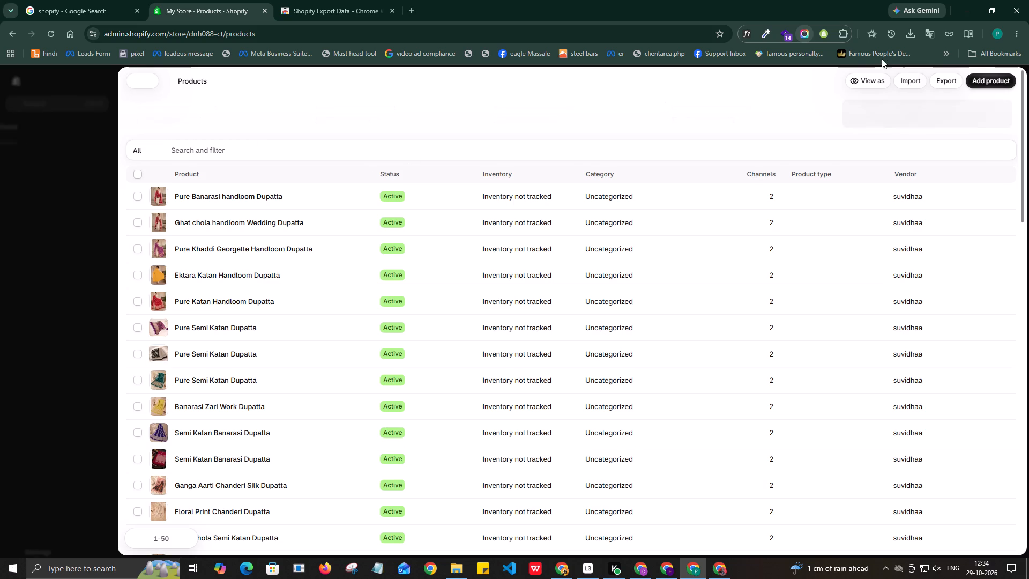
pyautogui.click(824, 36)
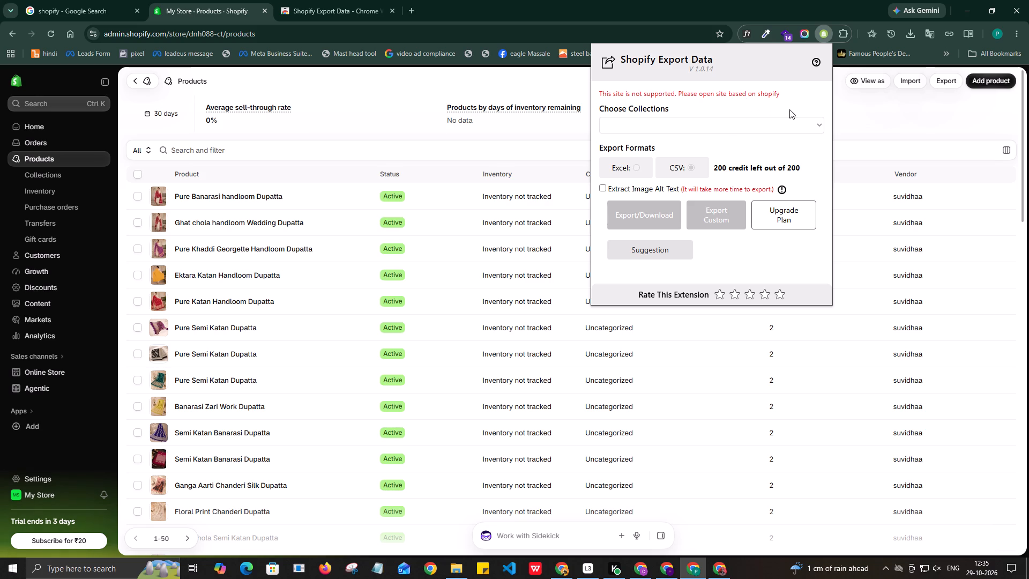
pyautogui.click(856, 103)
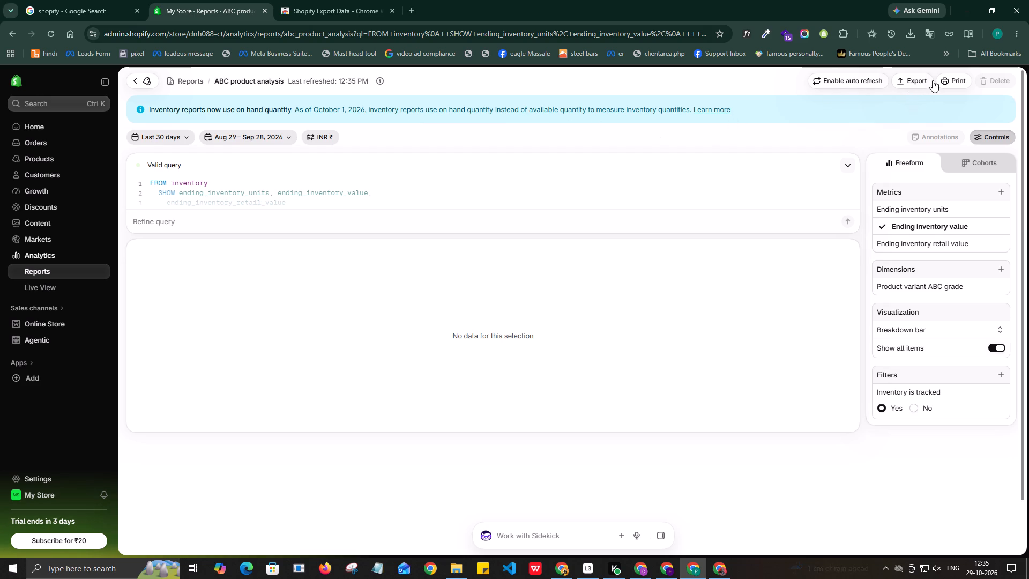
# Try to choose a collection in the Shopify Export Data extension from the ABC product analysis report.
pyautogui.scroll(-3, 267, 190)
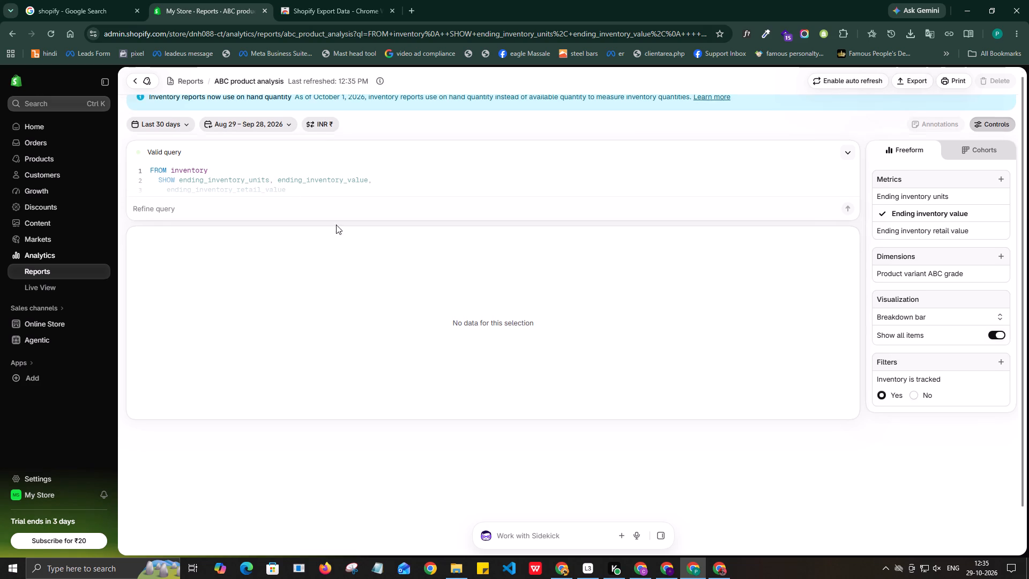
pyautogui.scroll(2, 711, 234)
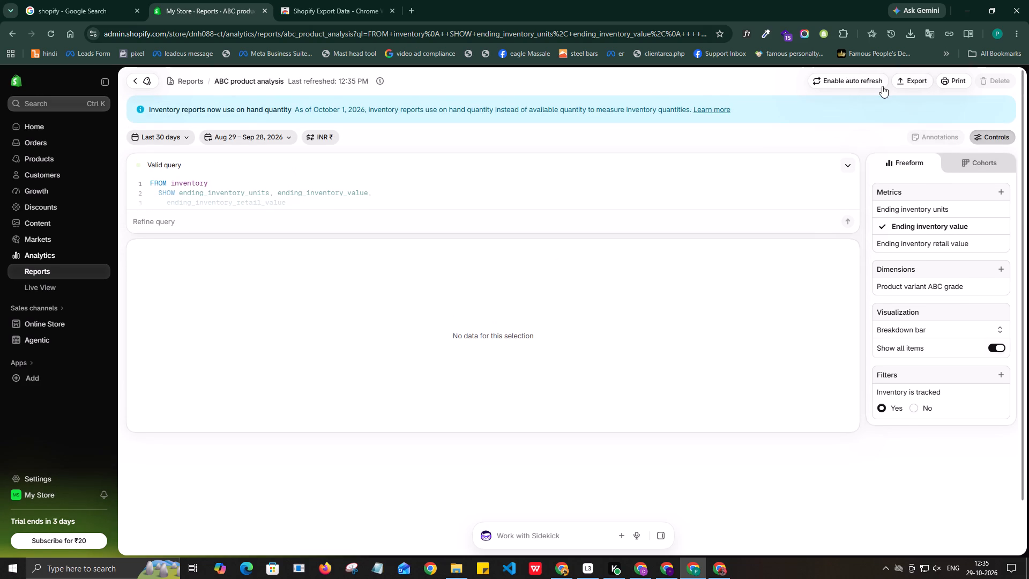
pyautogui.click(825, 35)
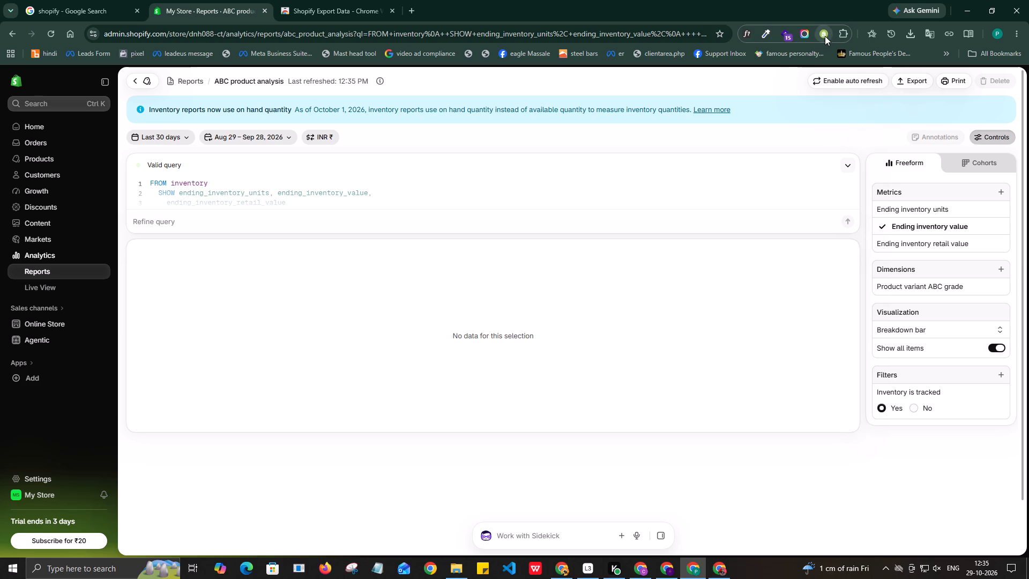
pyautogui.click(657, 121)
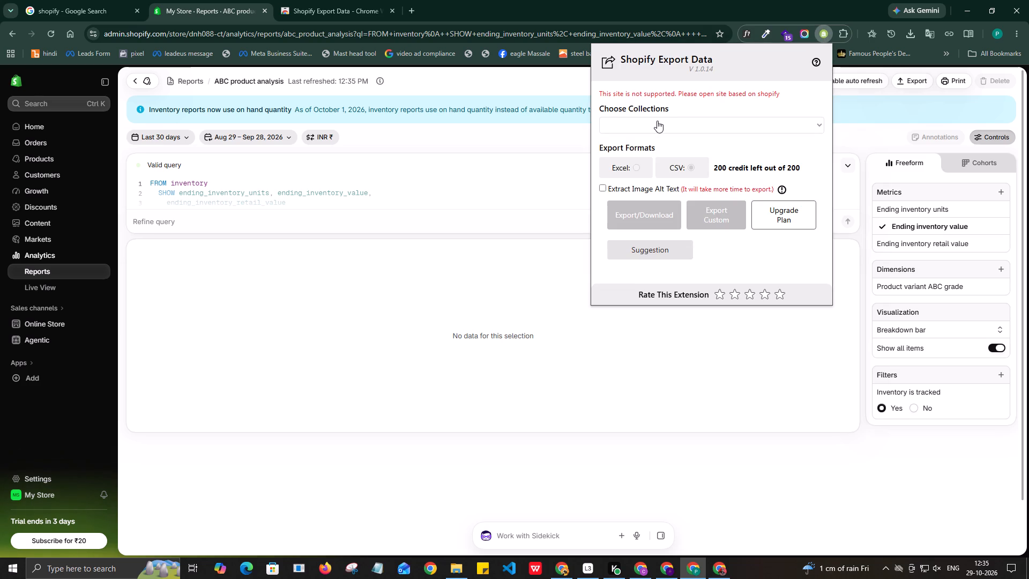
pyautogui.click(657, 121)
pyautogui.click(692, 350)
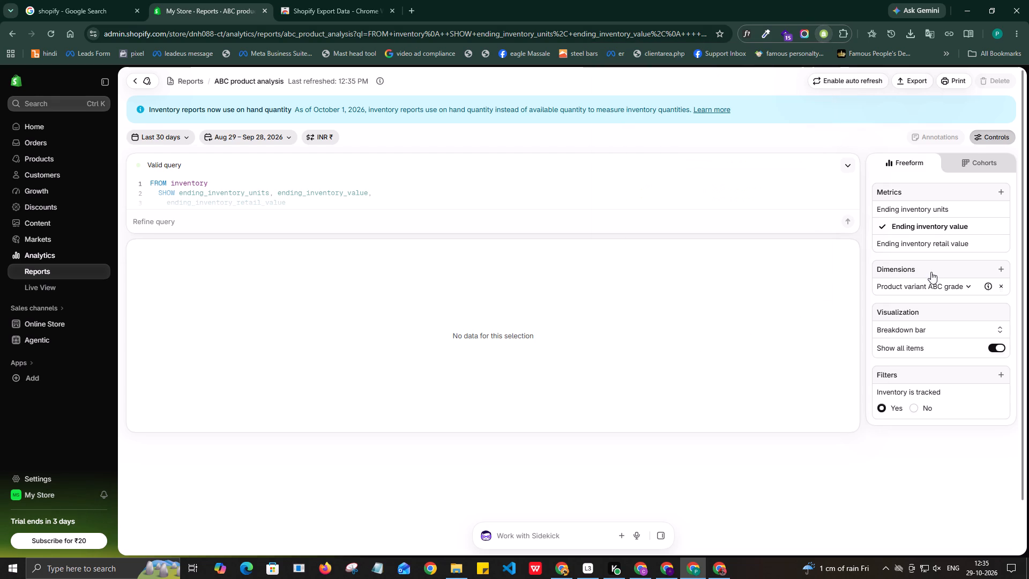
# In the store's content Files, select all 50 files on the first page and move them into a new folder named Images.
pyautogui.click(44, 219)
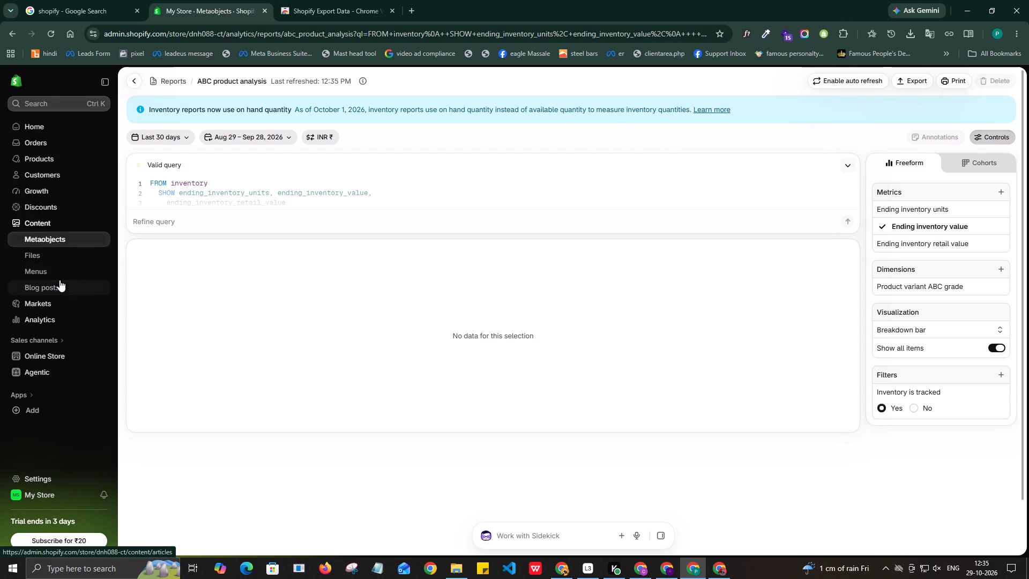
pyautogui.click(43, 256)
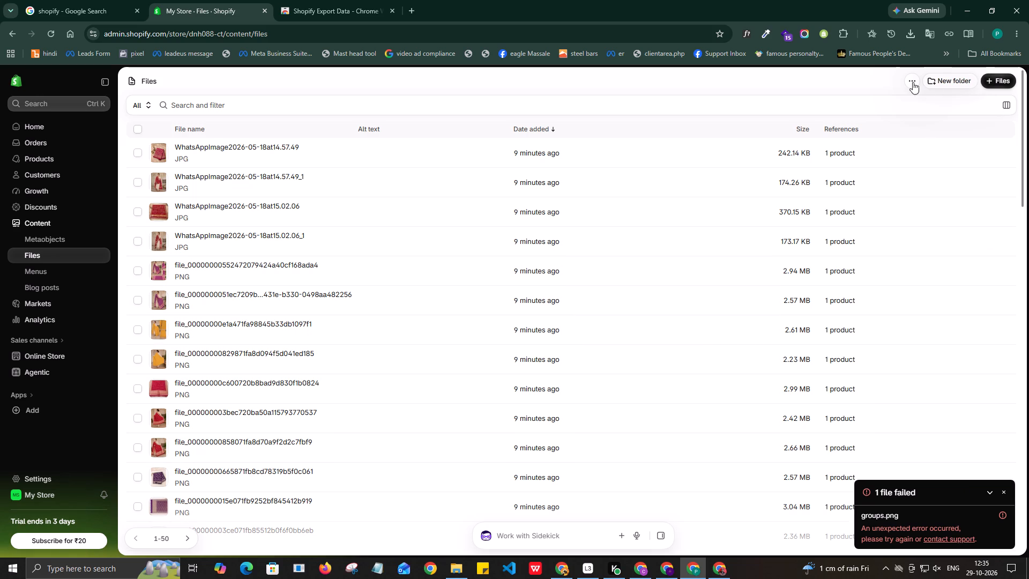
pyautogui.click(137, 130)
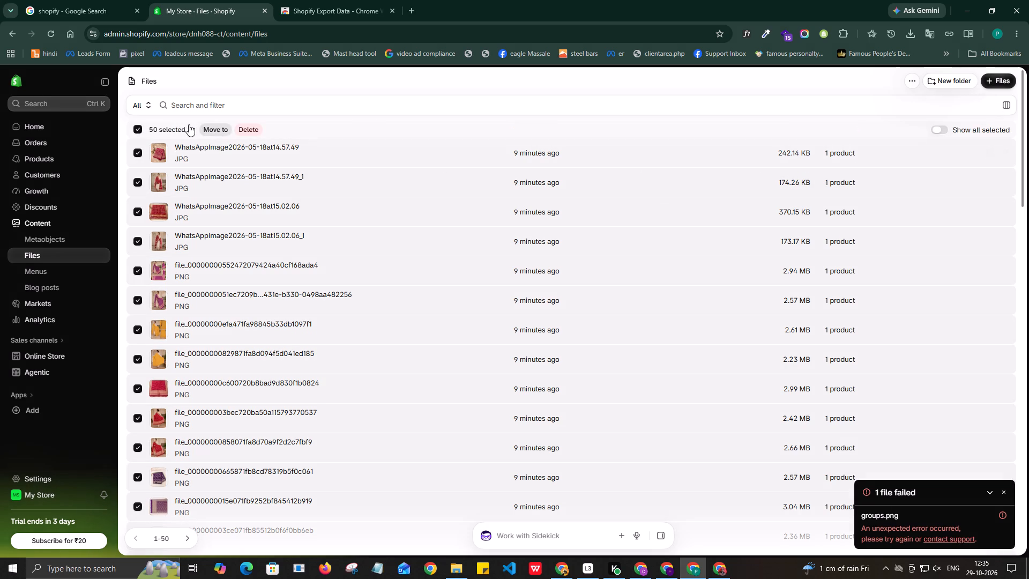
pyautogui.click(217, 131)
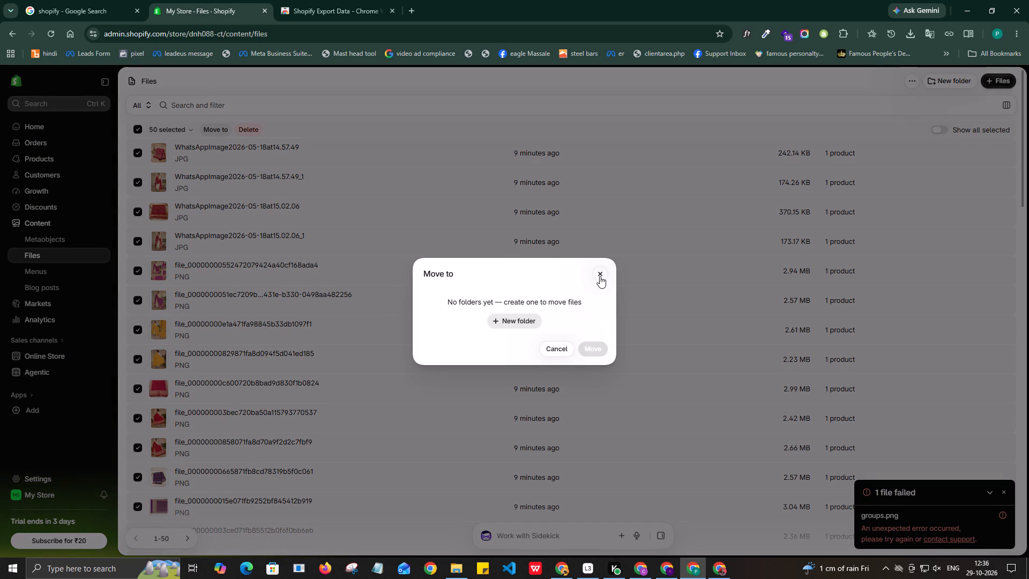
pyautogui.click(508, 323)
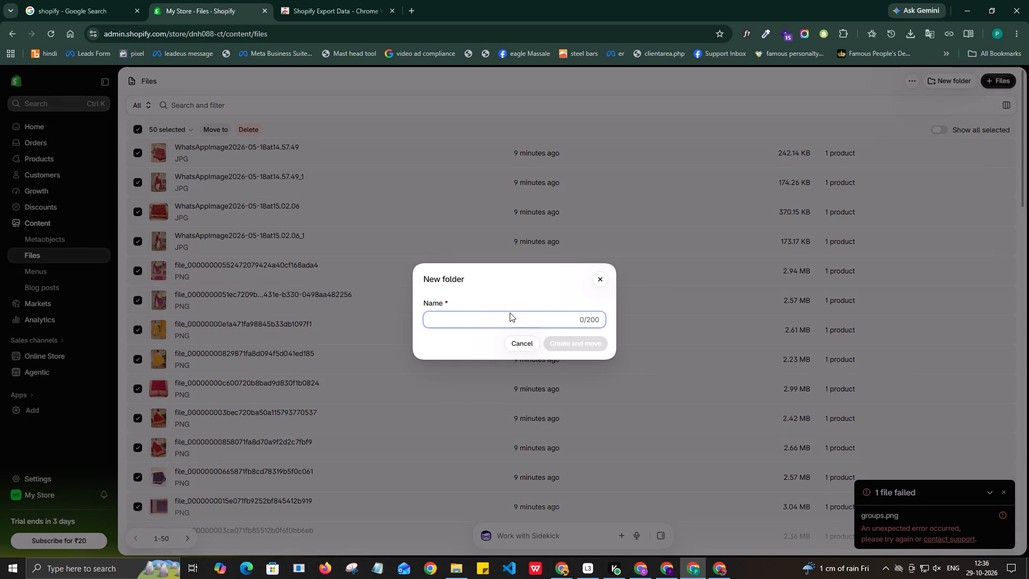
pyautogui.write('Image')
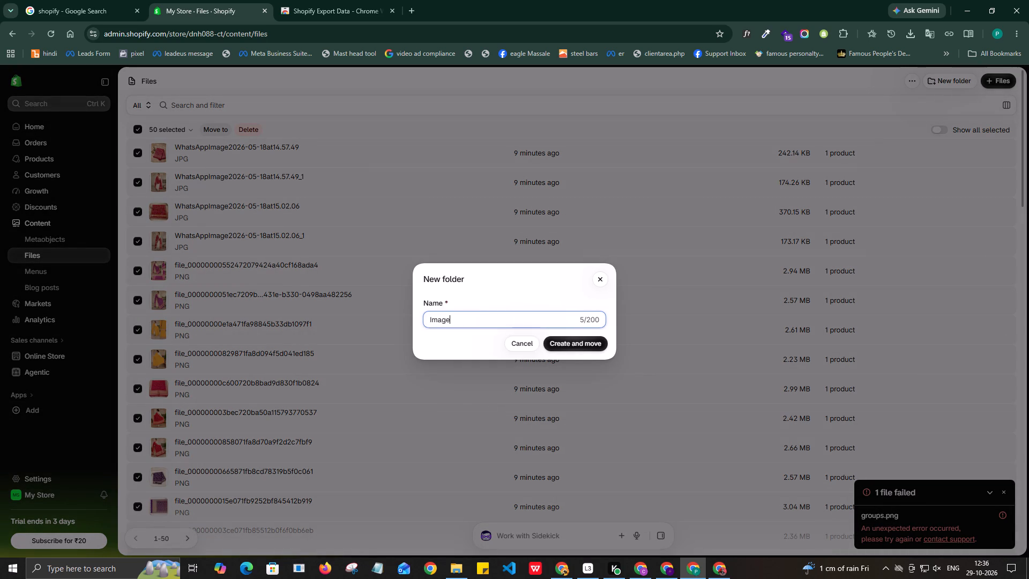
pyautogui.press('s')
pyautogui.click(582, 344)
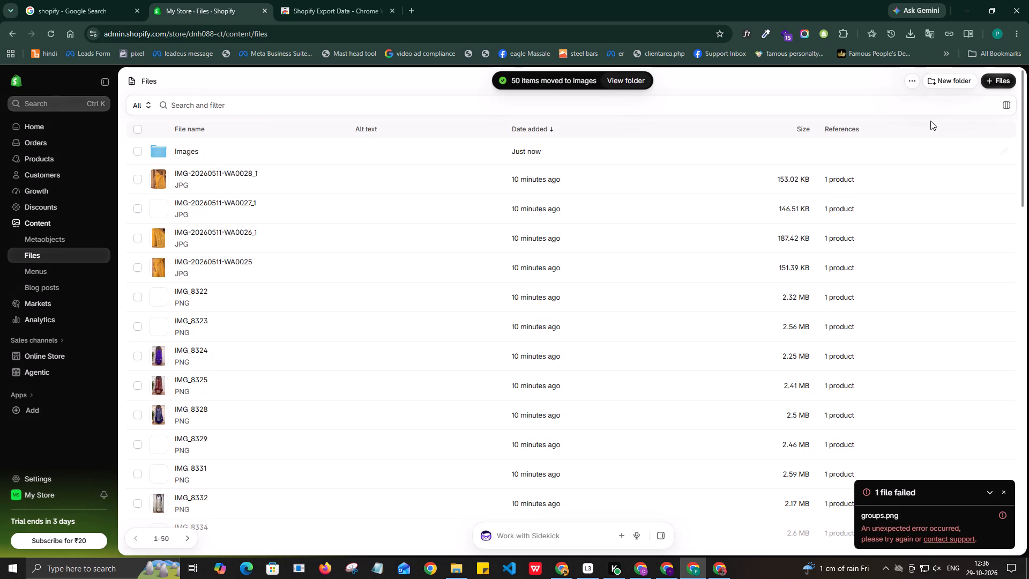
# Select the Images folder in Files and check its bulk actions and edit option for a way to export it.
pyautogui.click(138, 153)
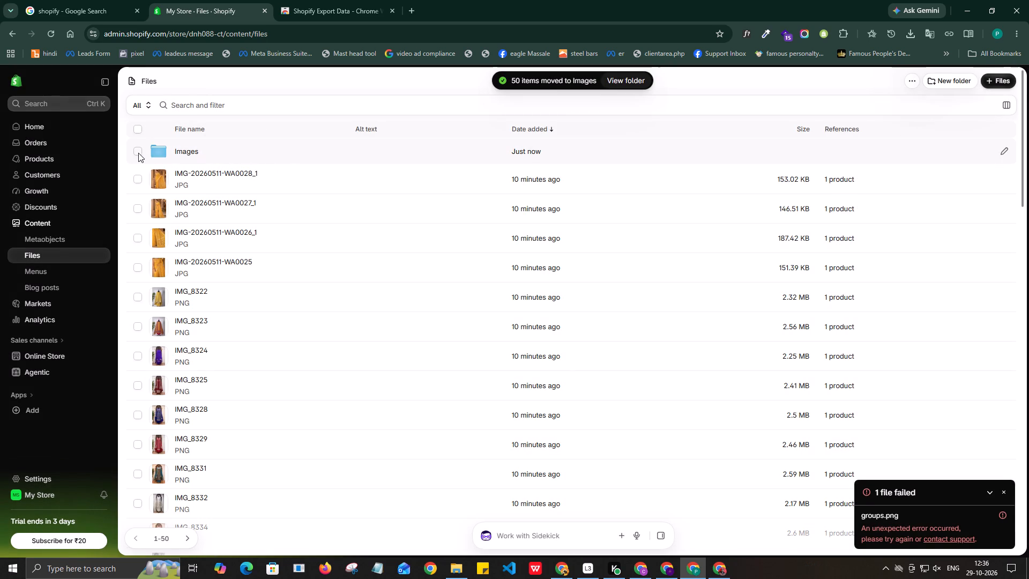
pyautogui.click(177, 130)
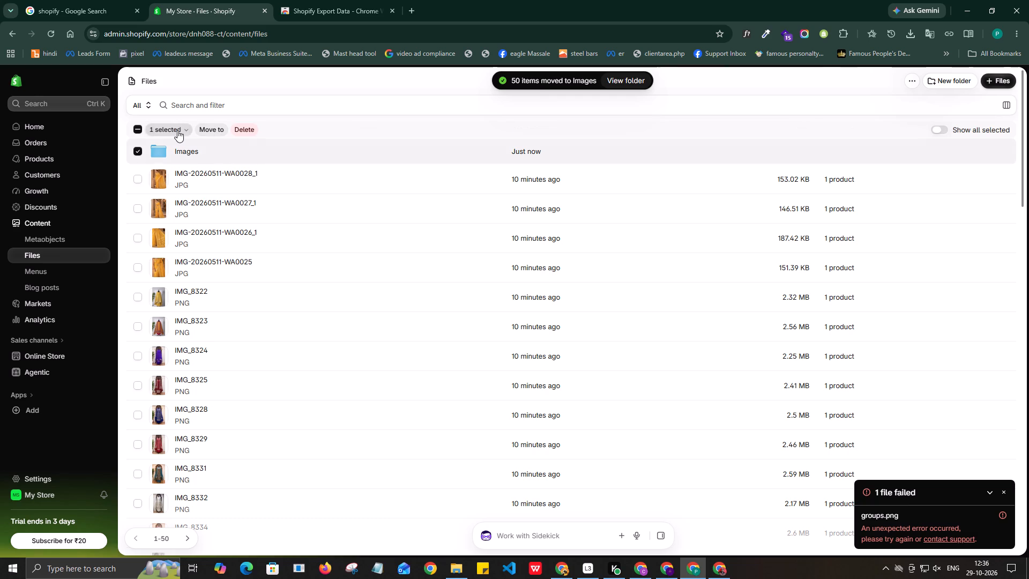
pyautogui.click(177, 130)
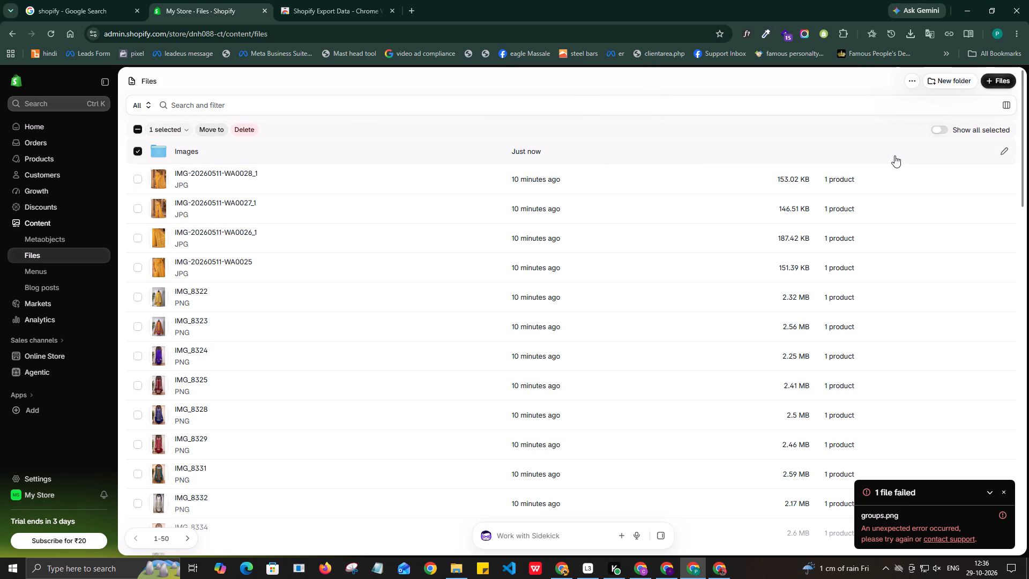
pyautogui.click(1002, 150)
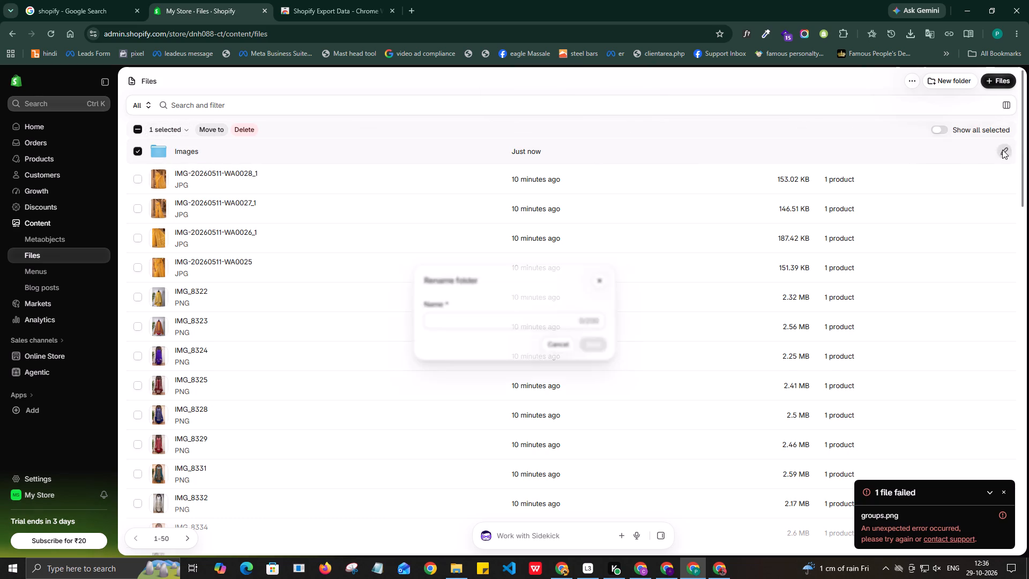
pyautogui.click(601, 279)
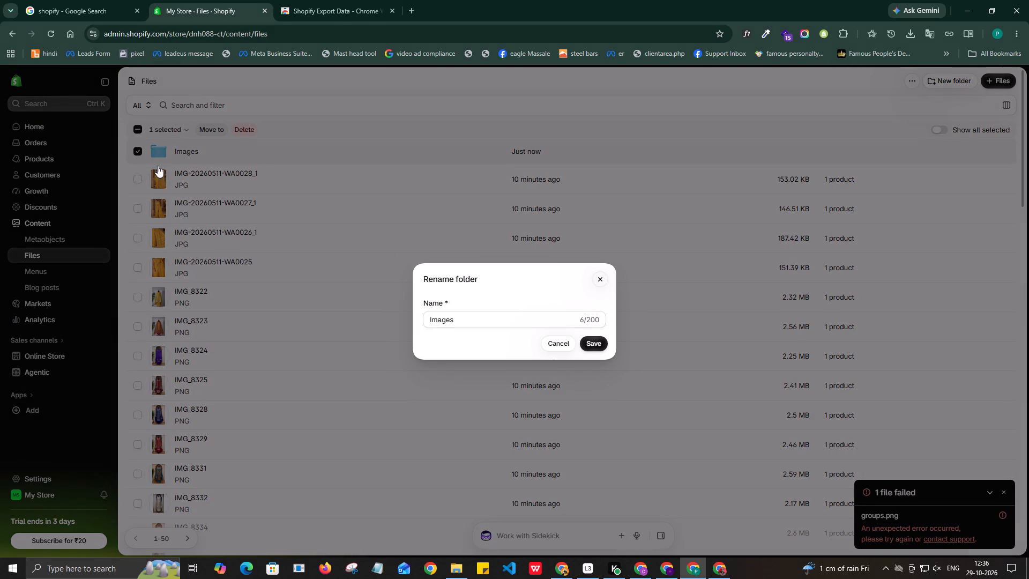
pyautogui.click(133, 151)
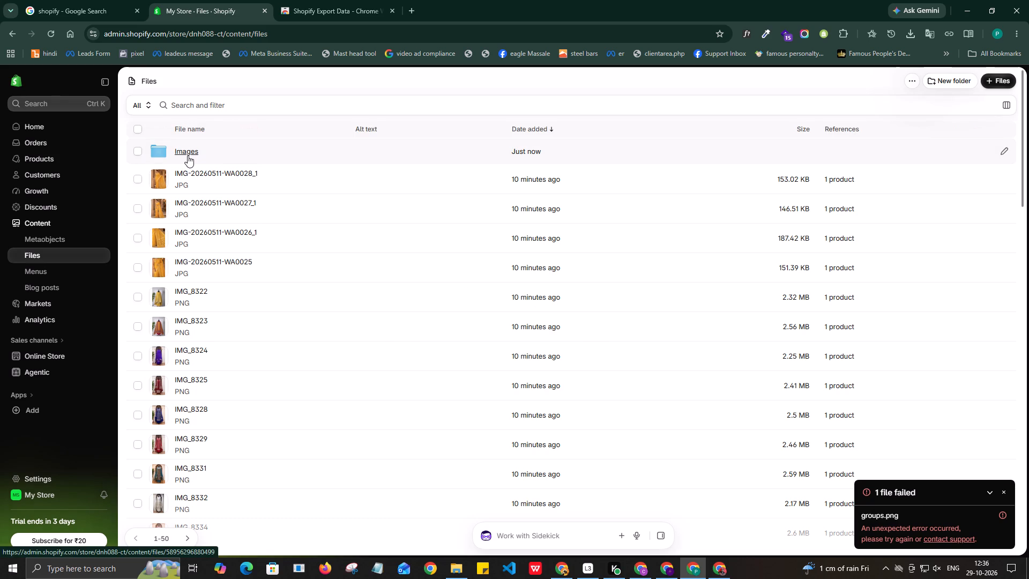
# Open the Images folder, select all 50 files in it, and check the selection and folder actions for an export option.
pyautogui.click(188, 155)
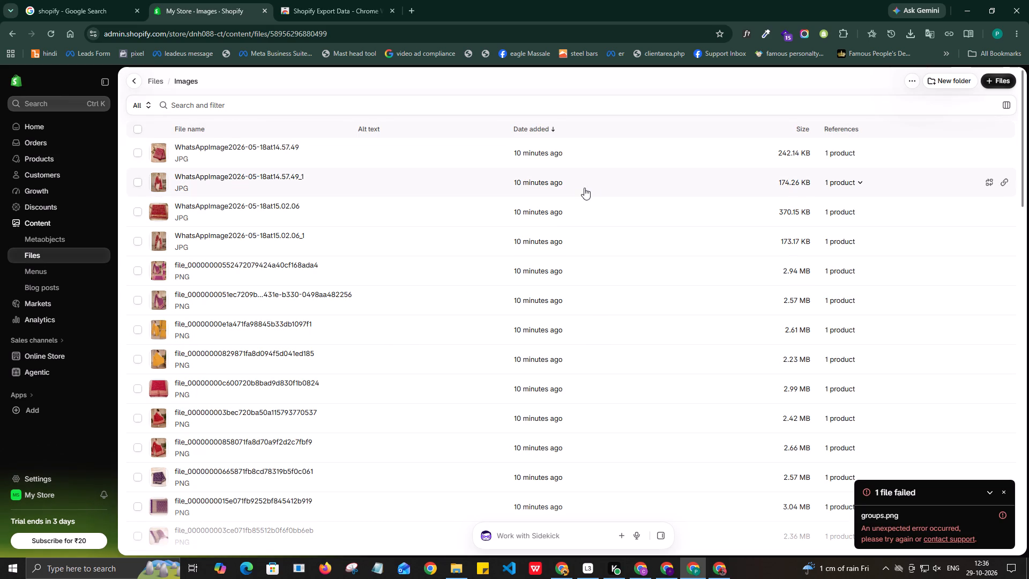
pyautogui.click(138, 152)
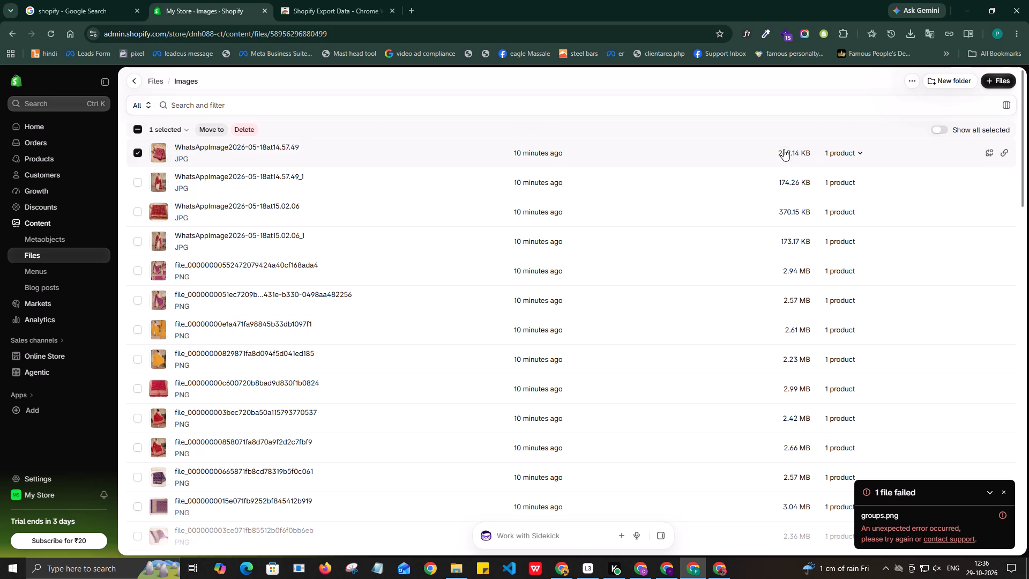
pyautogui.click(137, 127)
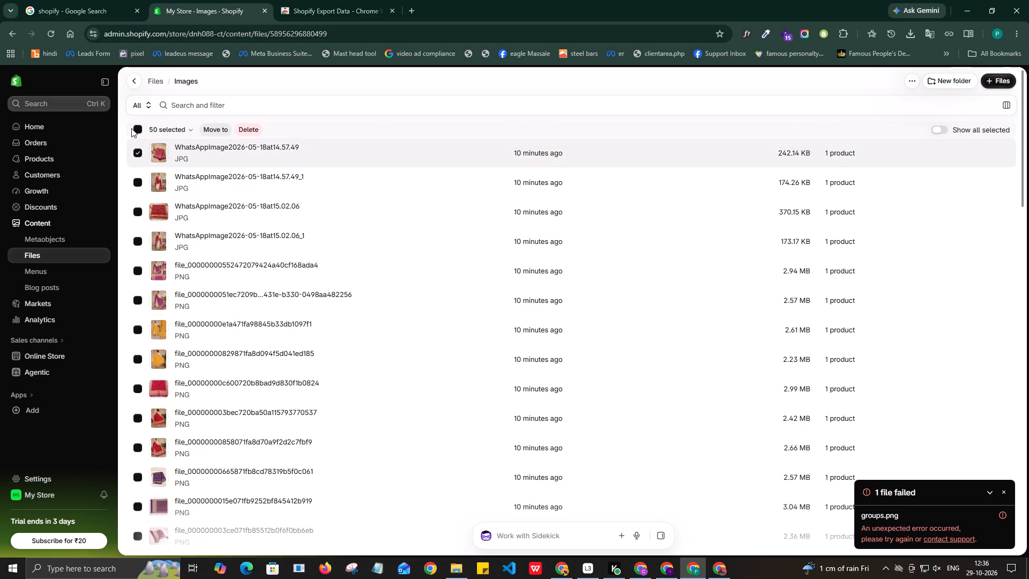
pyautogui.click(915, 80)
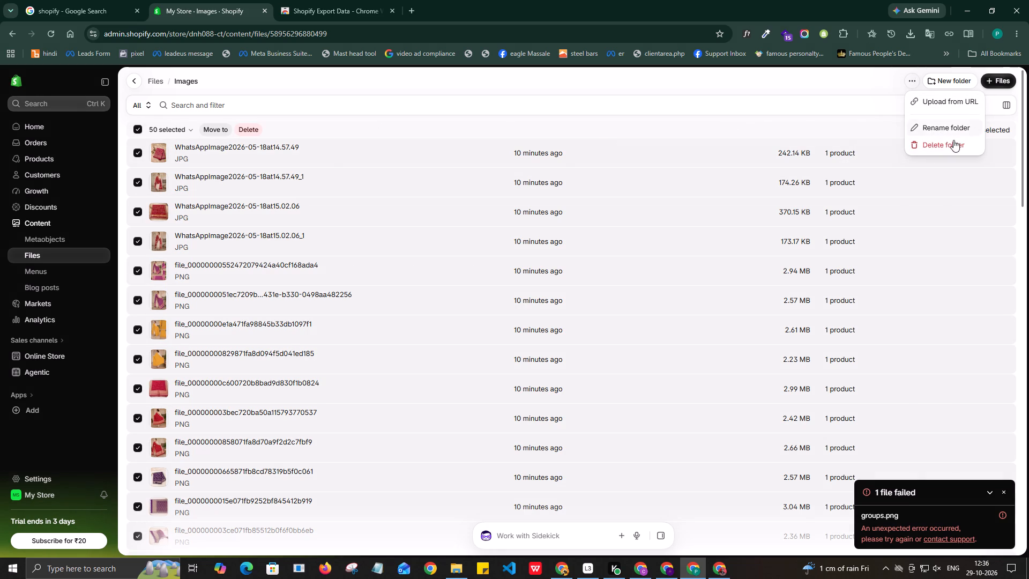
pyautogui.click(138, 81)
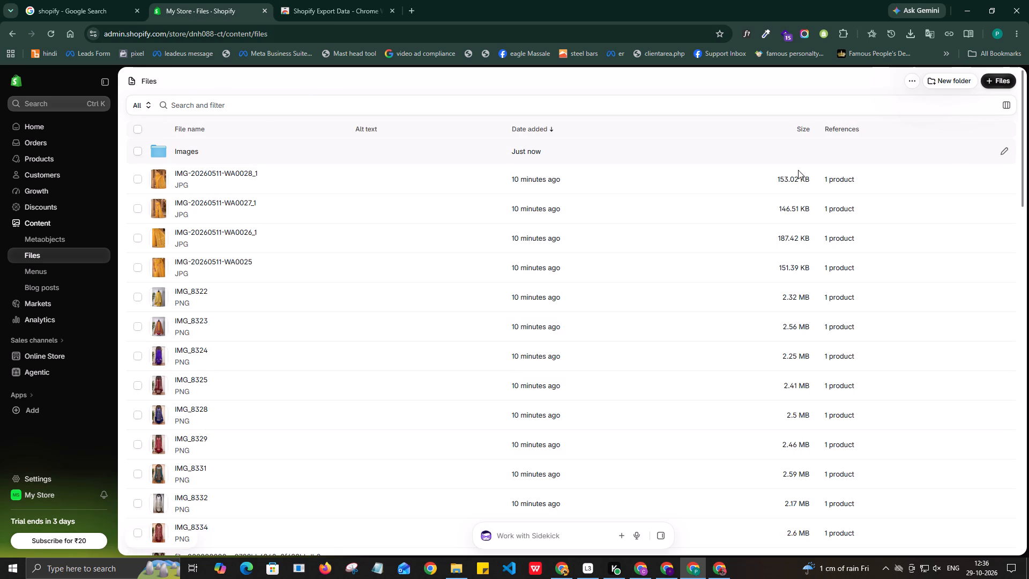
# Check the additional actions on the main Files page and look down the list of remaining files.
pyautogui.click(911, 79)
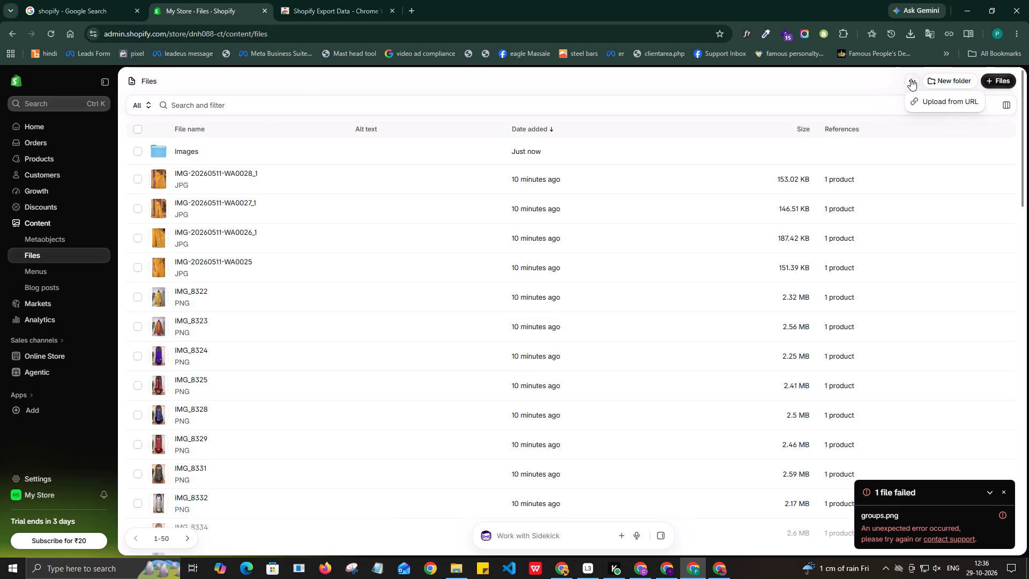
pyautogui.click(852, 80)
pyautogui.scroll(-3, 736, 412)
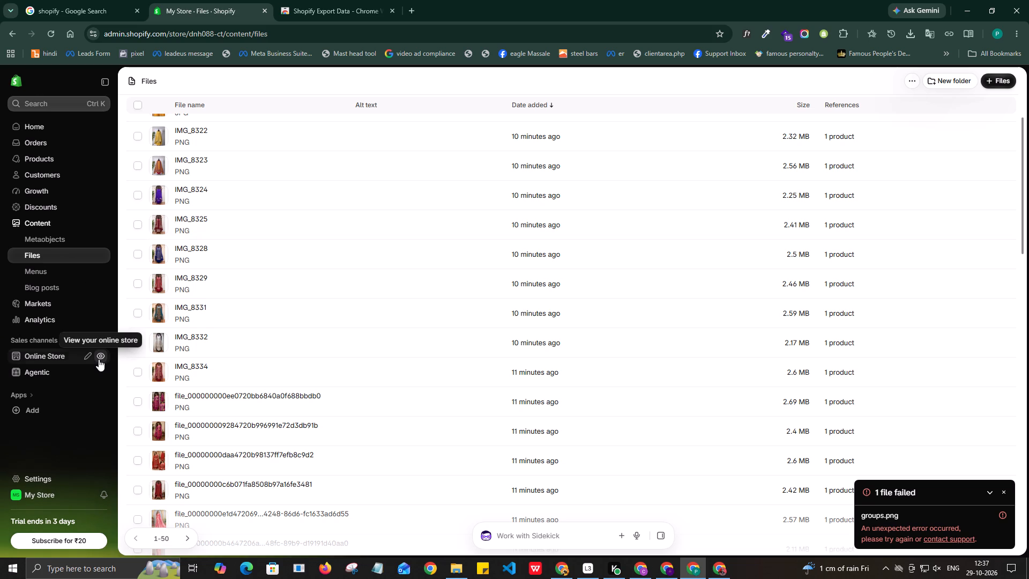
# View the live online store and look through the products on its home page.
pyautogui.click(100, 358)
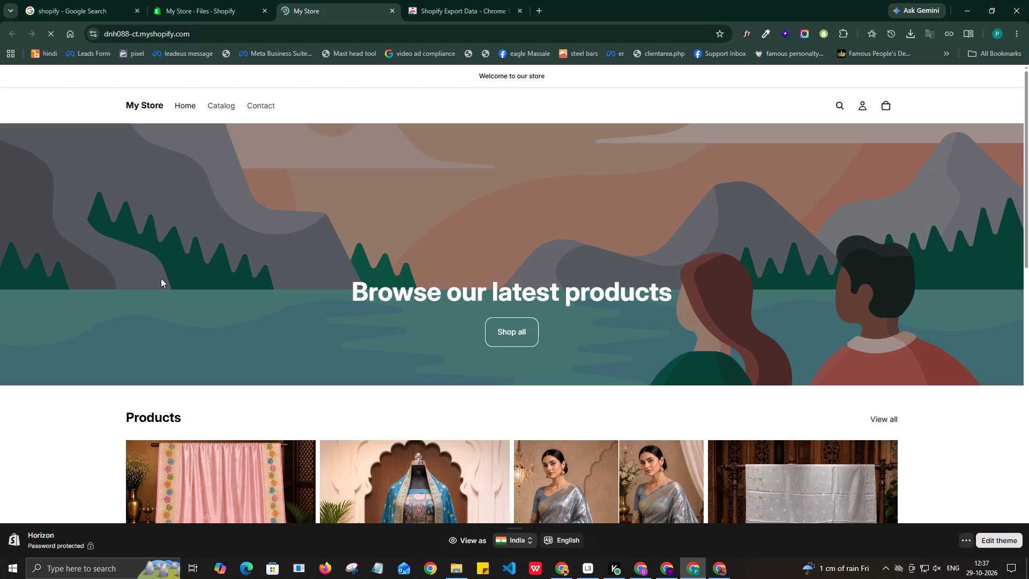
pyautogui.scroll(-5, 195, 273)
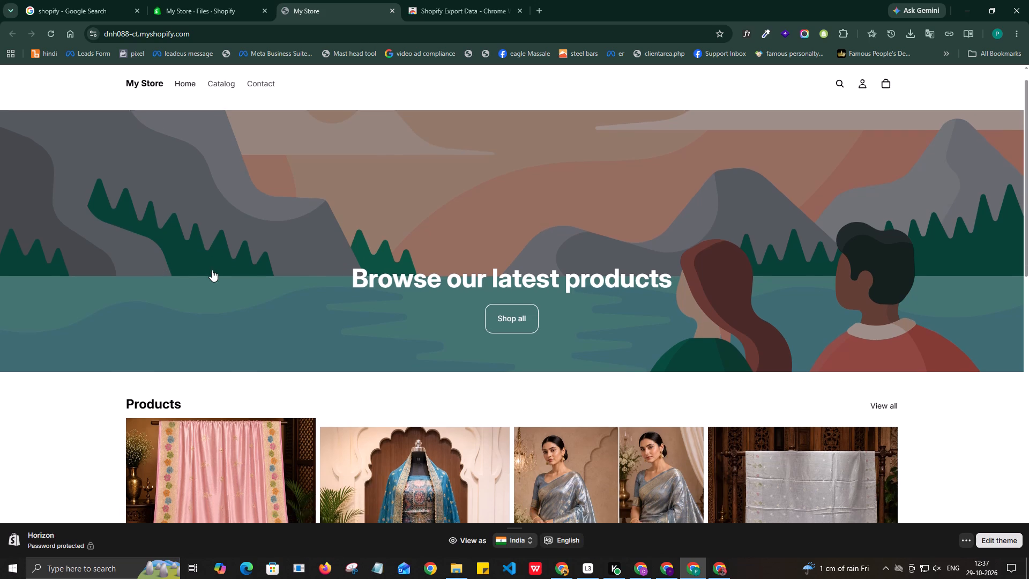
pyautogui.scroll(-3, 115, 300)
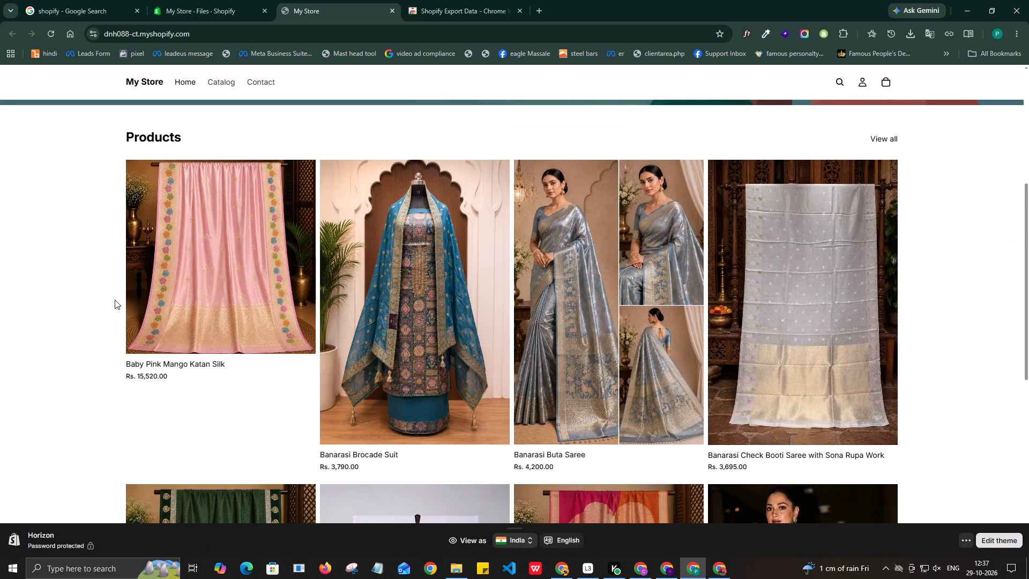
pyautogui.scroll(-3, 115, 300)
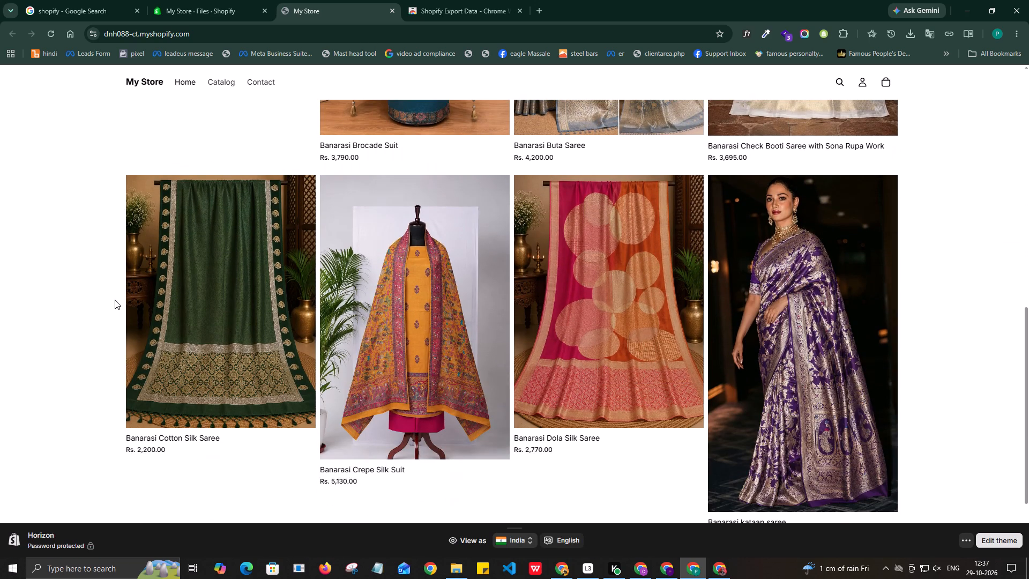
pyautogui.scroll(-6, 115, 300)
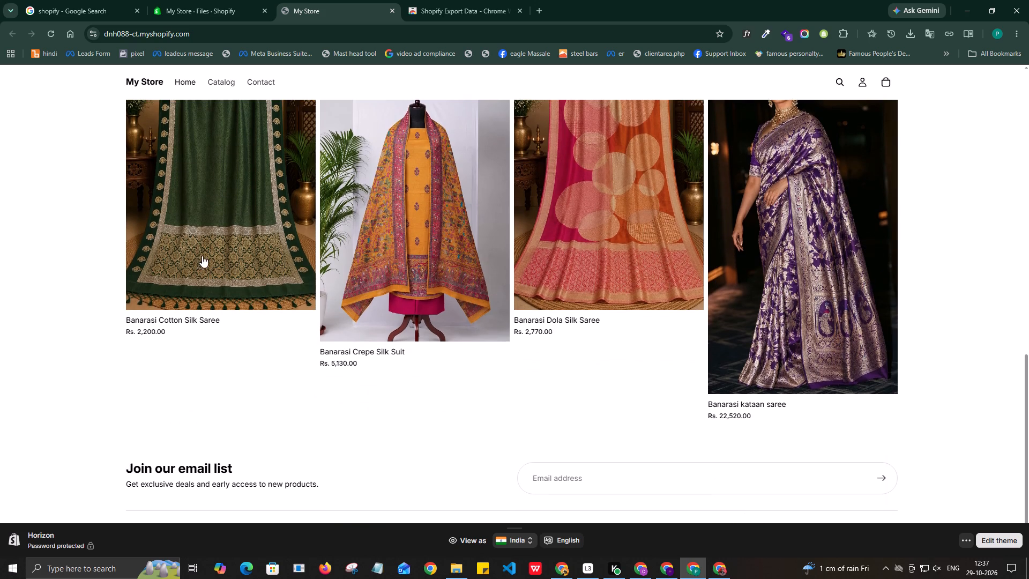
pyautogui.scroll(6, 233, 240)
# Open the online store's Catalog page.
pyautogui.click(225, 80)
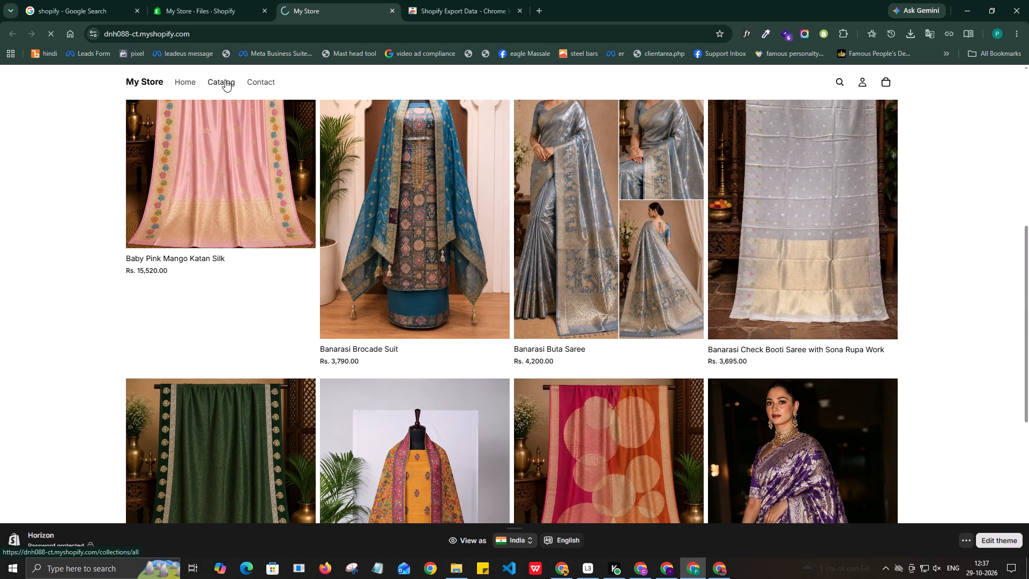
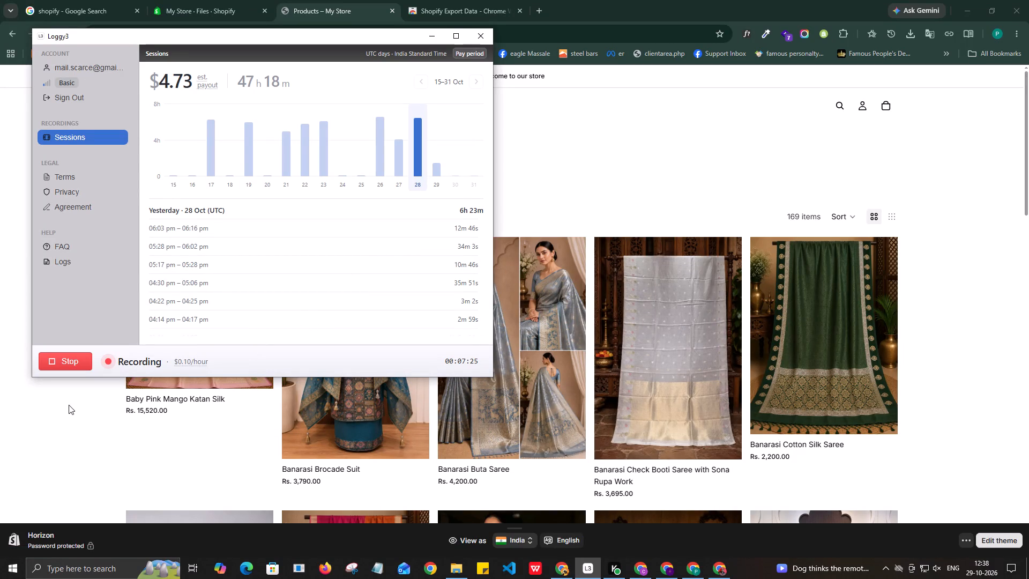
# Look through the products on the Catalog page and check the image-saving options for the orange Banarasi Semi Silk Saree.
pyautogui.click(23, 417)
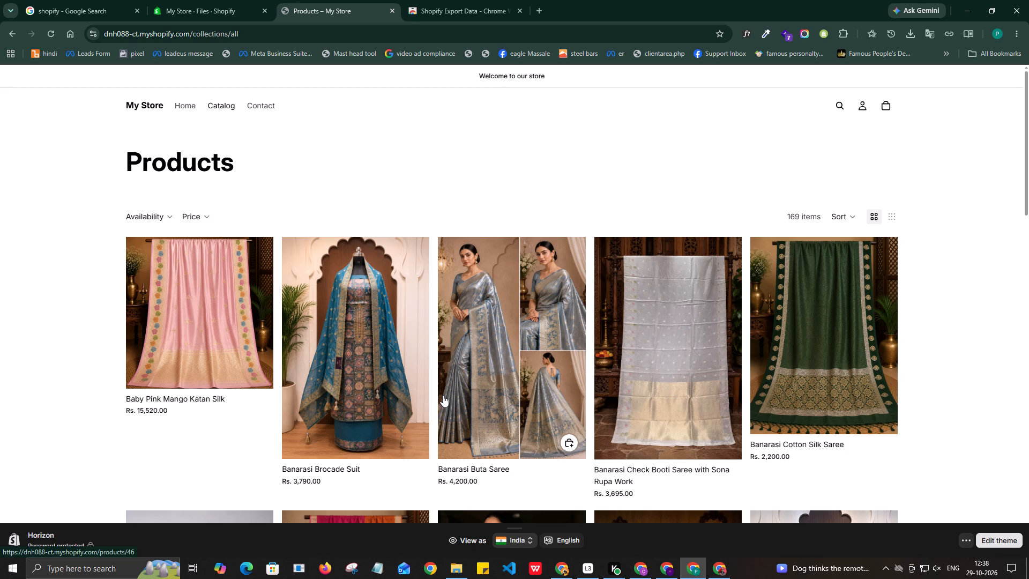
pyautogui.scroll(-1, 399, 286)
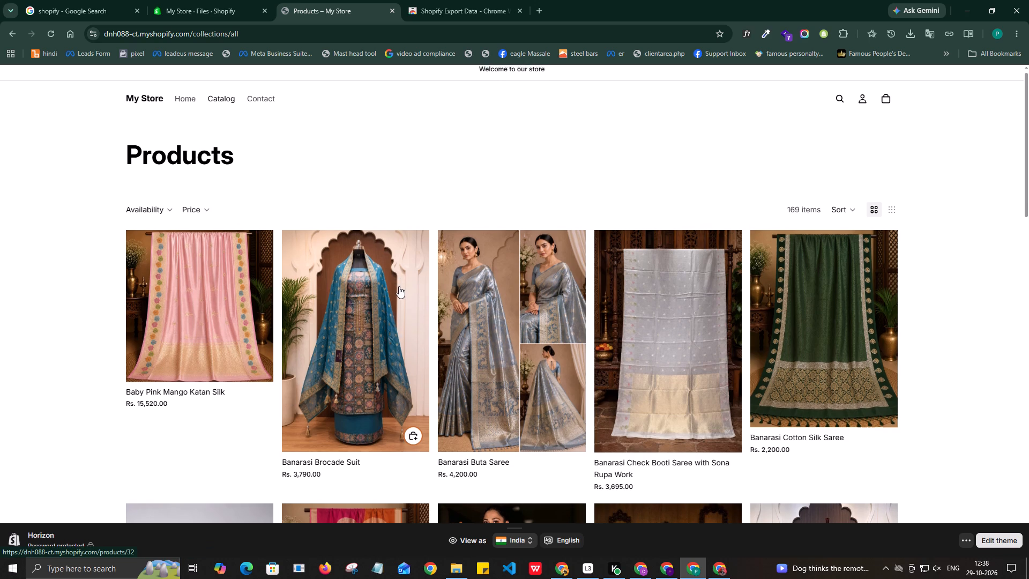
pyautogui.scroll(-4, 399, 286)
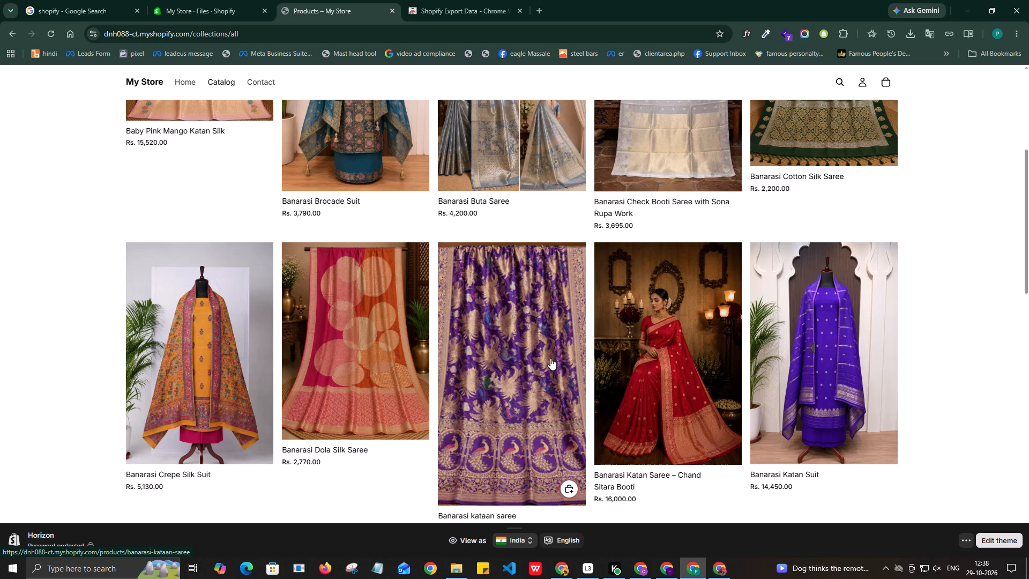
pyautogui.scroll(-5, 739, 260)
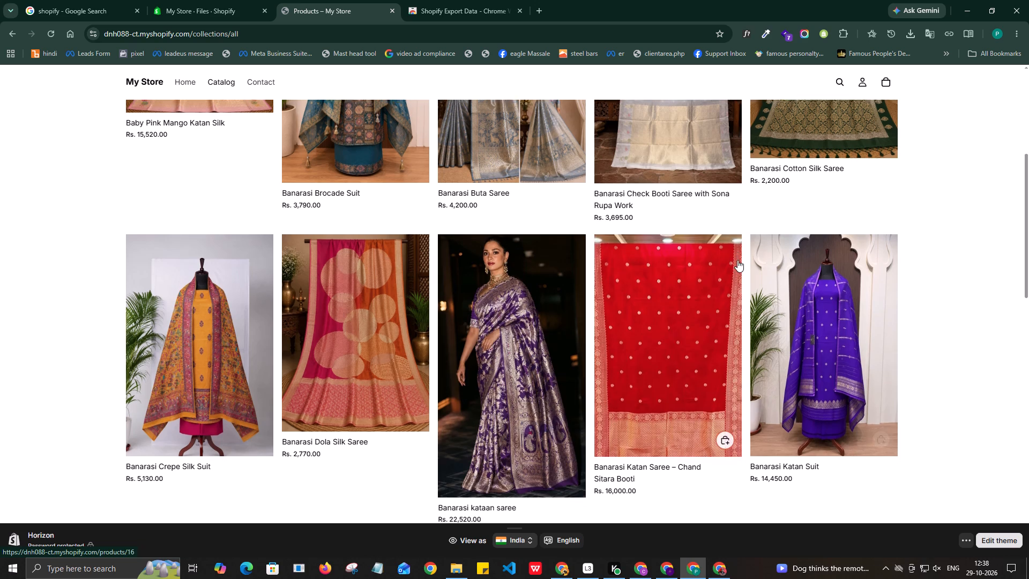
pyautogui.scroll(-3, 737, 260)
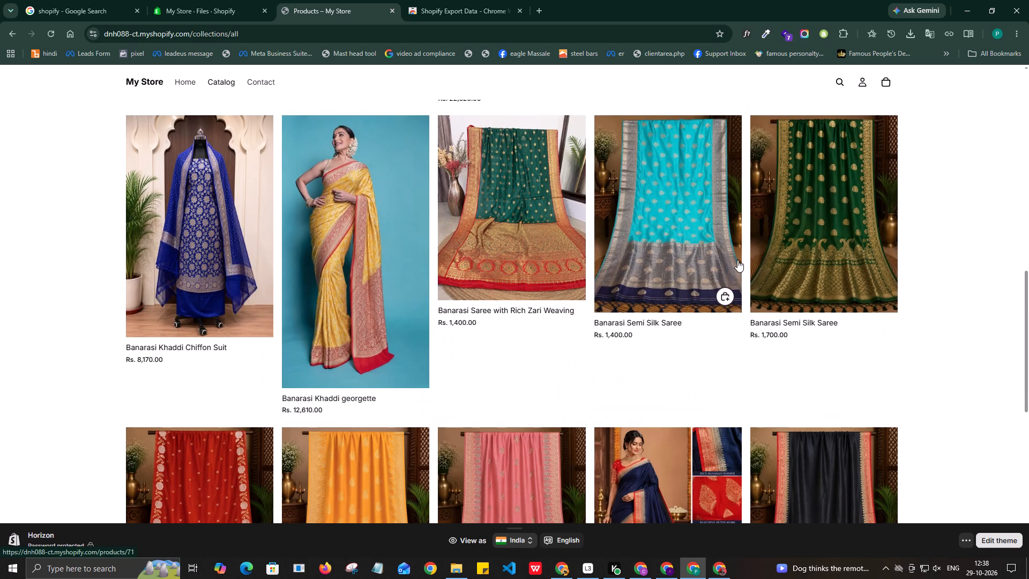
pyautogui.scroll(-4, 677, 248)
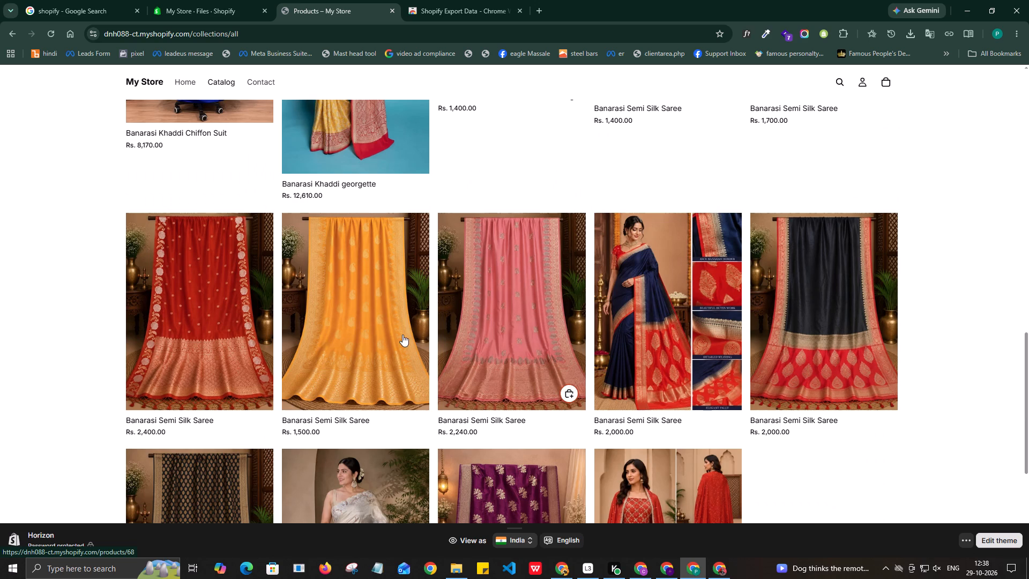
pyautogui.rightClick(378, 311)
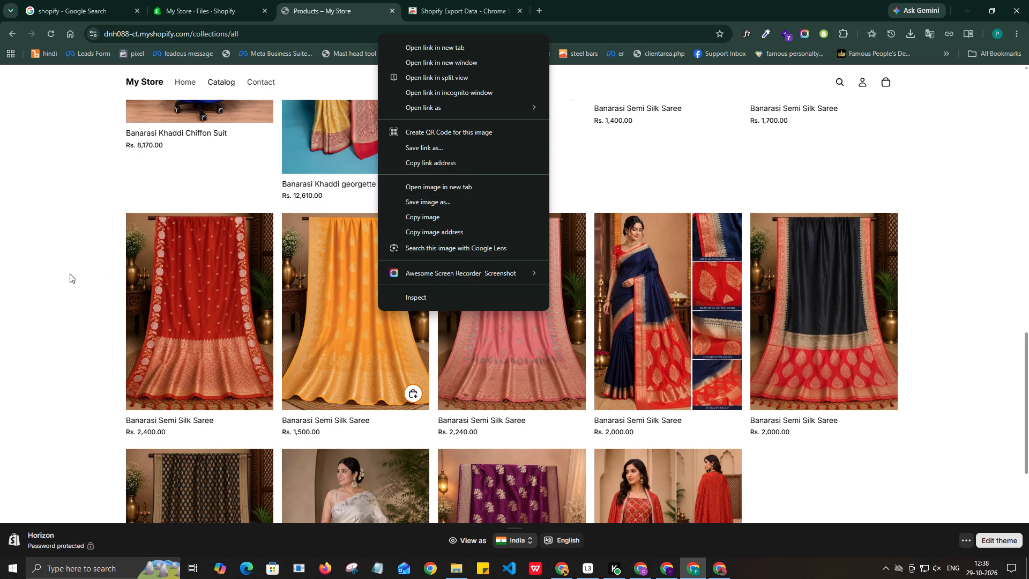
pyautogui.click(43, 273)
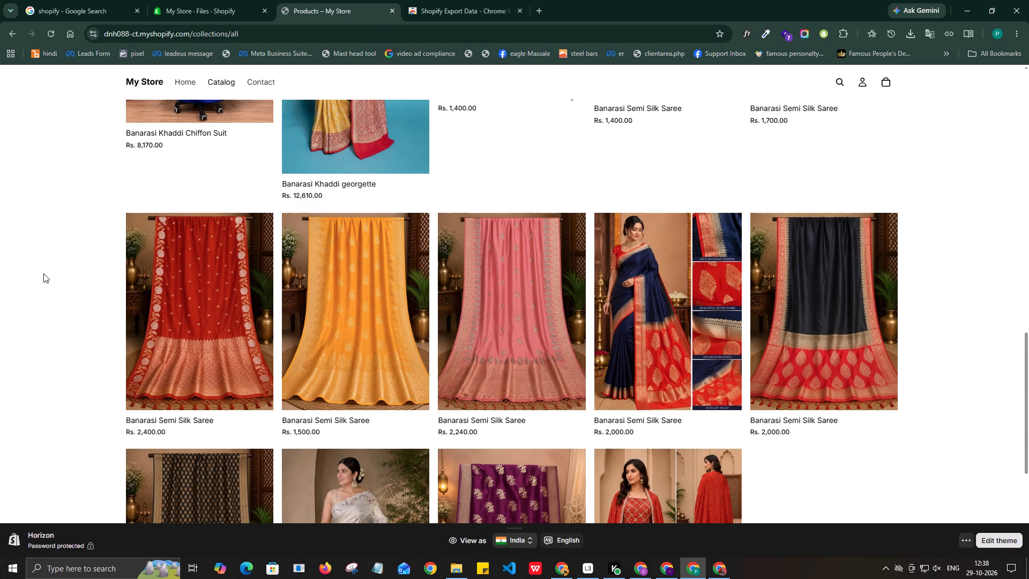
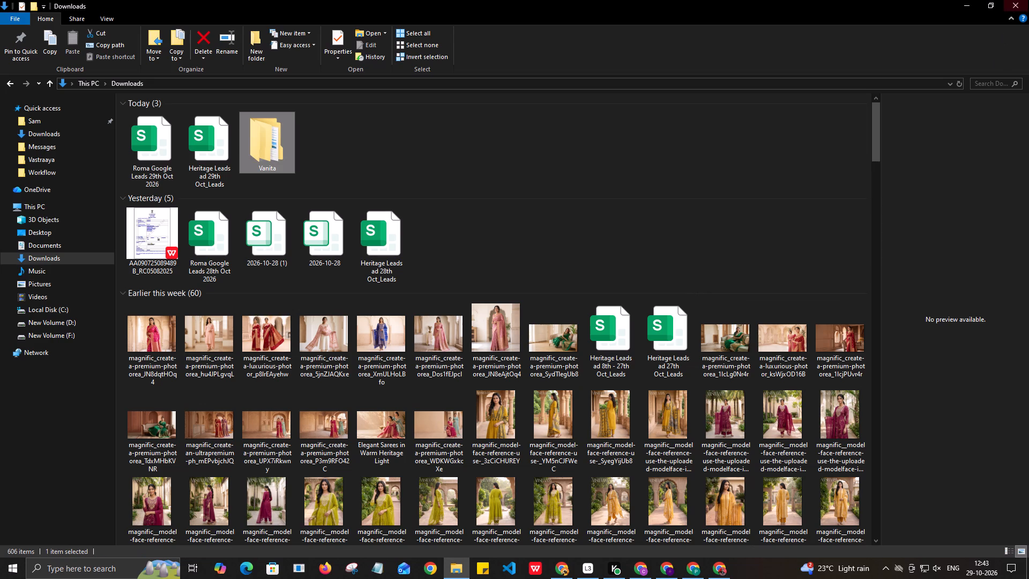
pyautogui.click(1021, 0)
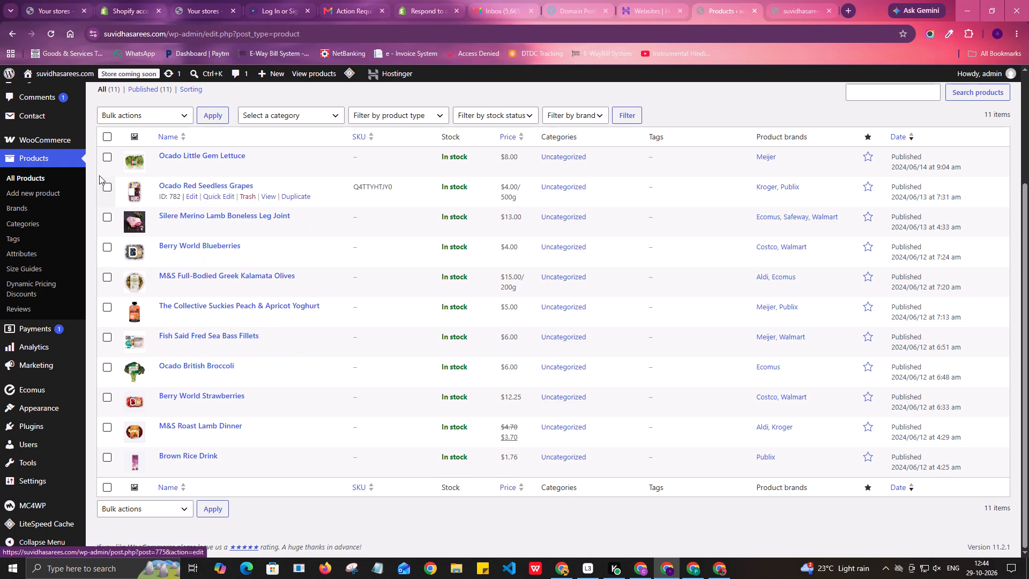
pyautogui.click(105, 137)
pyautogui.click(139, 118)
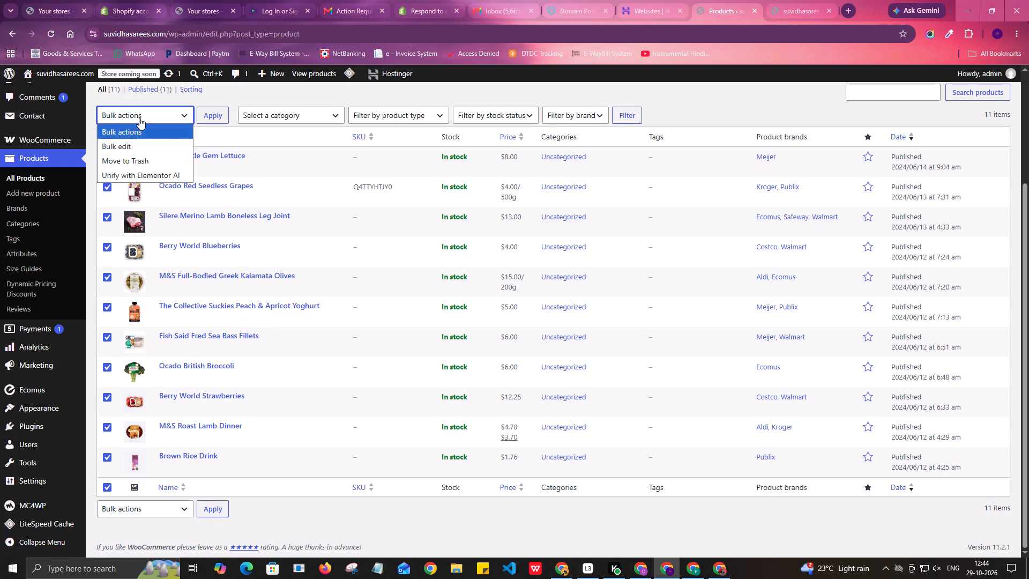
pyautogui.click(145, 154)
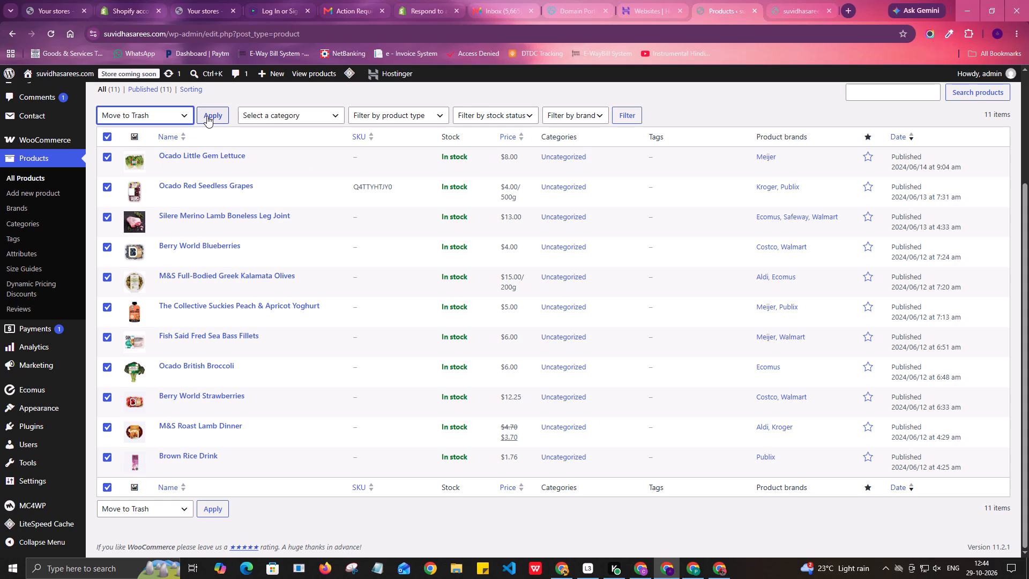
pyautogui.click(207, 116)
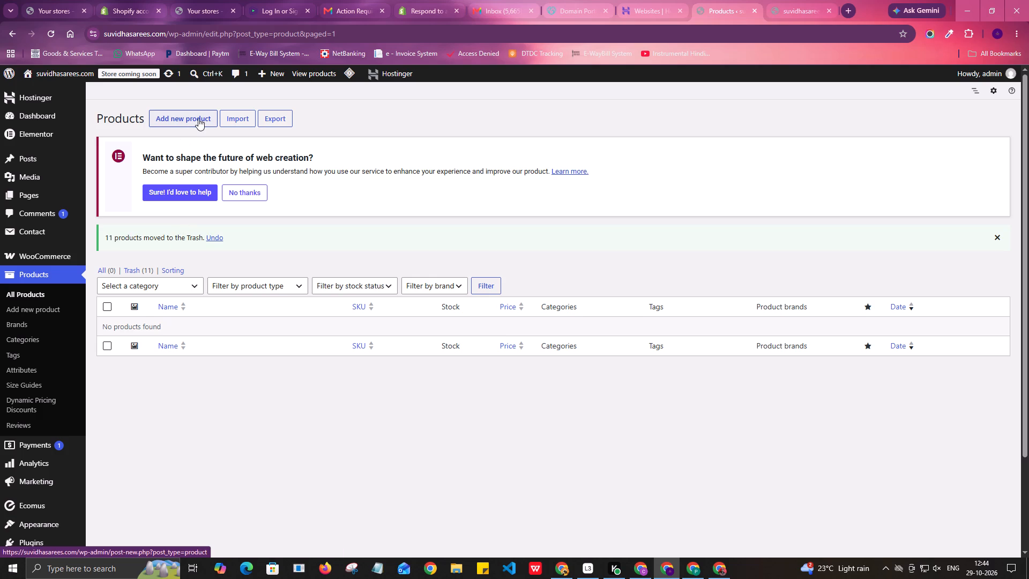
# Start a WooCommerce product import and choose products_export_1 from Downloads as the CSV file.
pyautogui.click(230, 122)
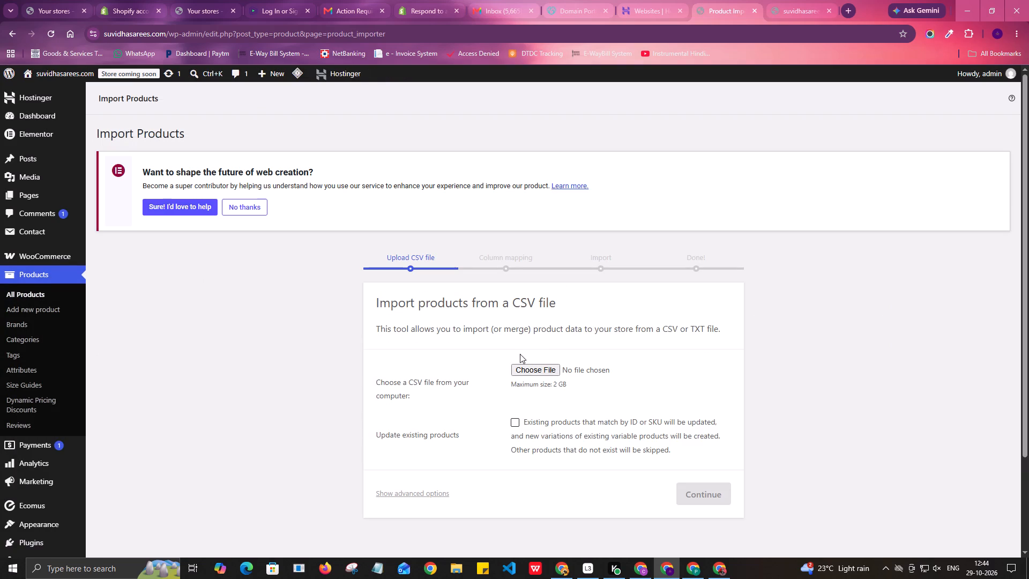
pyautogui.click(527, 368)
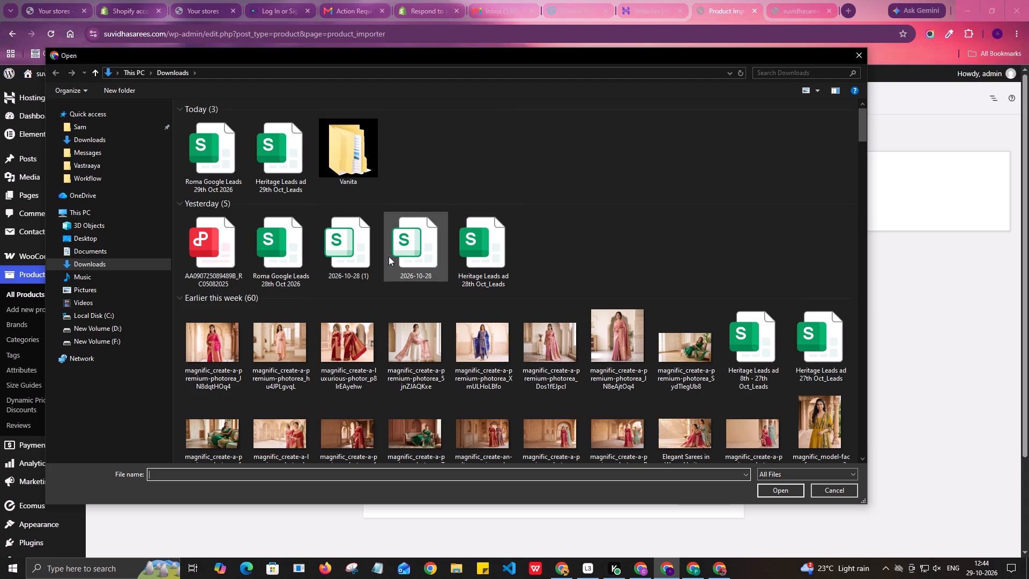
pyautogui.scroll(-1, 415, 261)
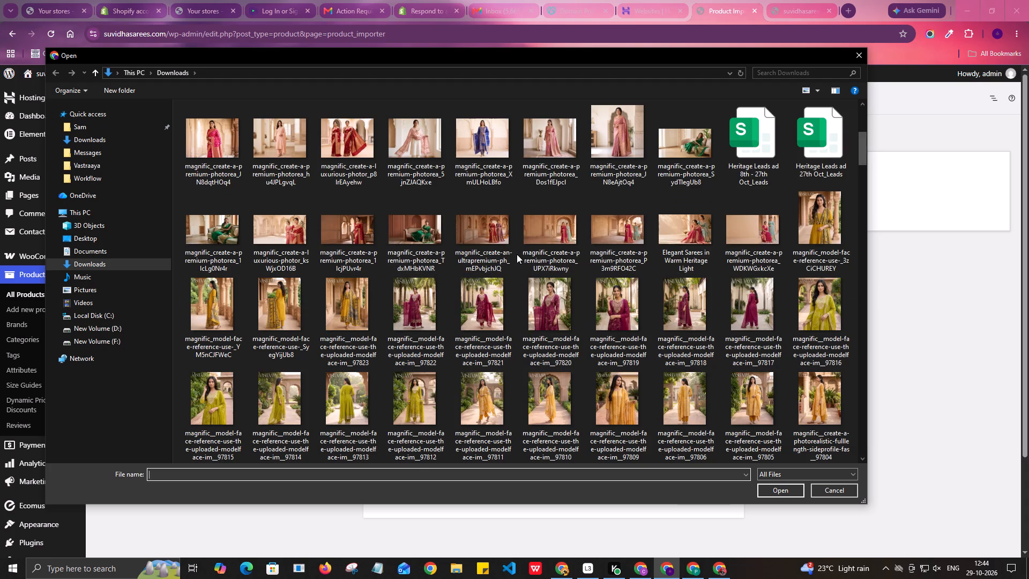
pyautogui.scroll(-2, 517, 254)
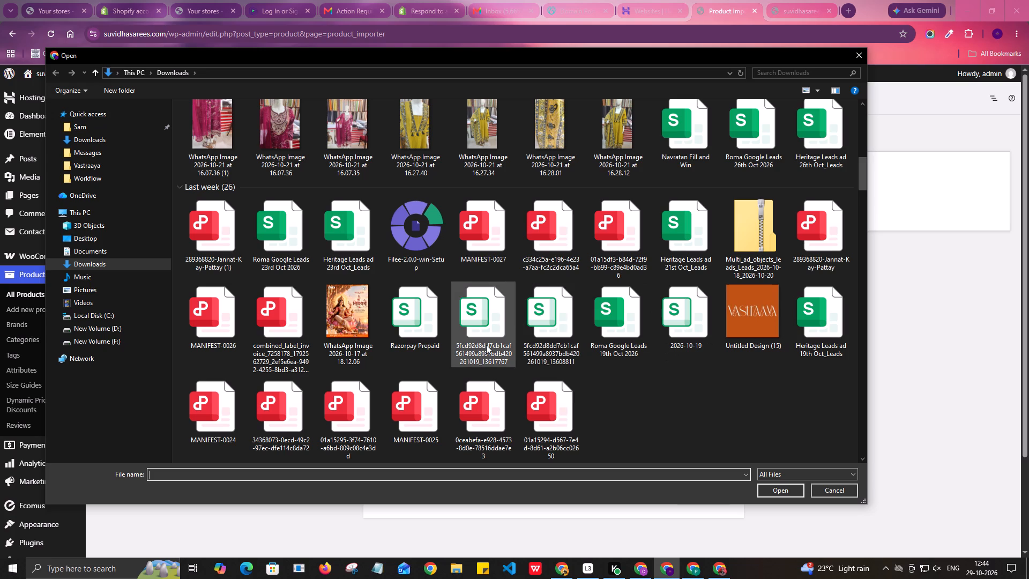
pyautogui.scroll(-1, 486, 345)
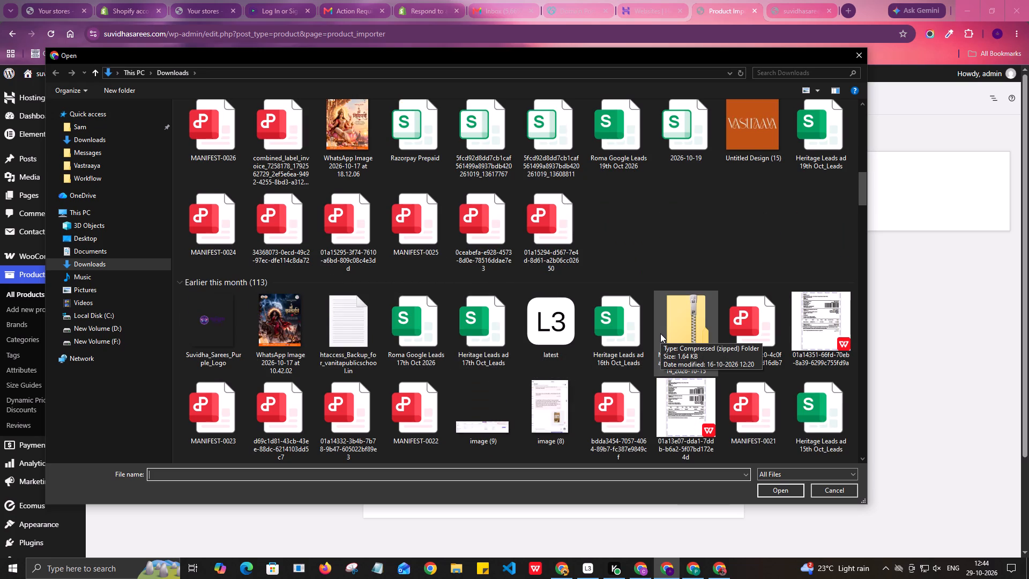
pyautogui.scroll(-1, 660, 333)
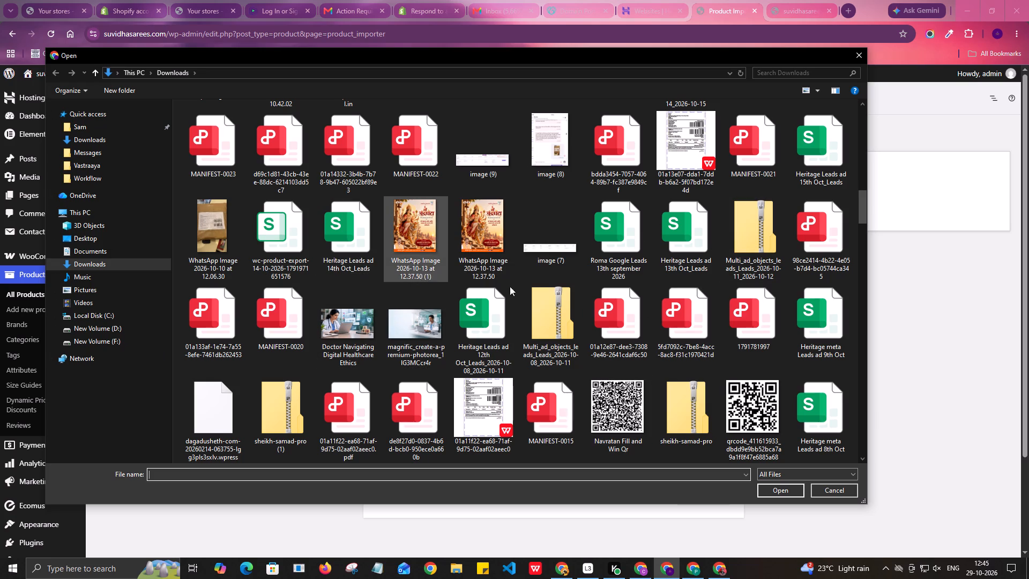
pyautogui.scroll(-1, 565, 266)
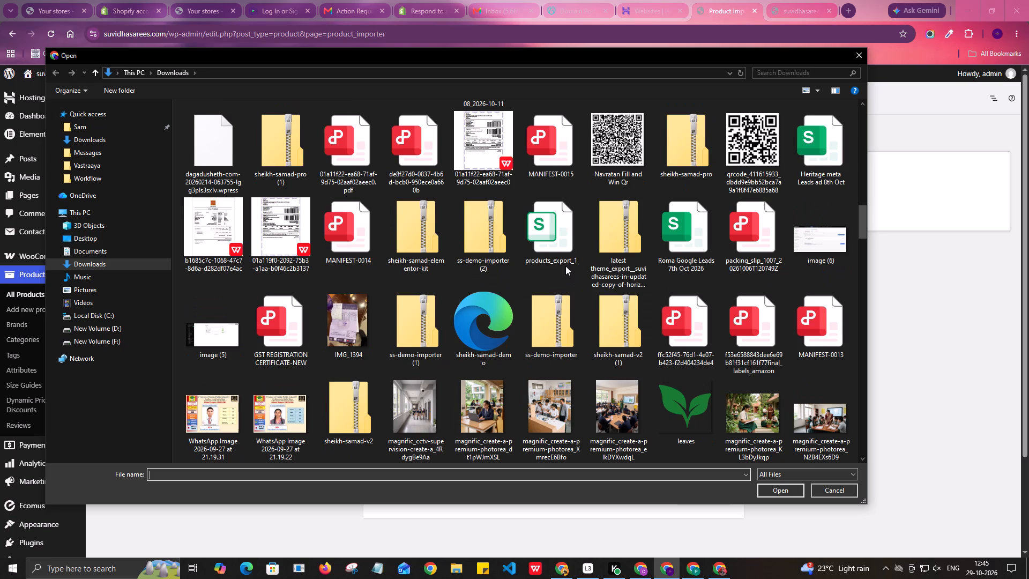
pyautogui.click(570, 241)
pyautogui.click(783, 489)
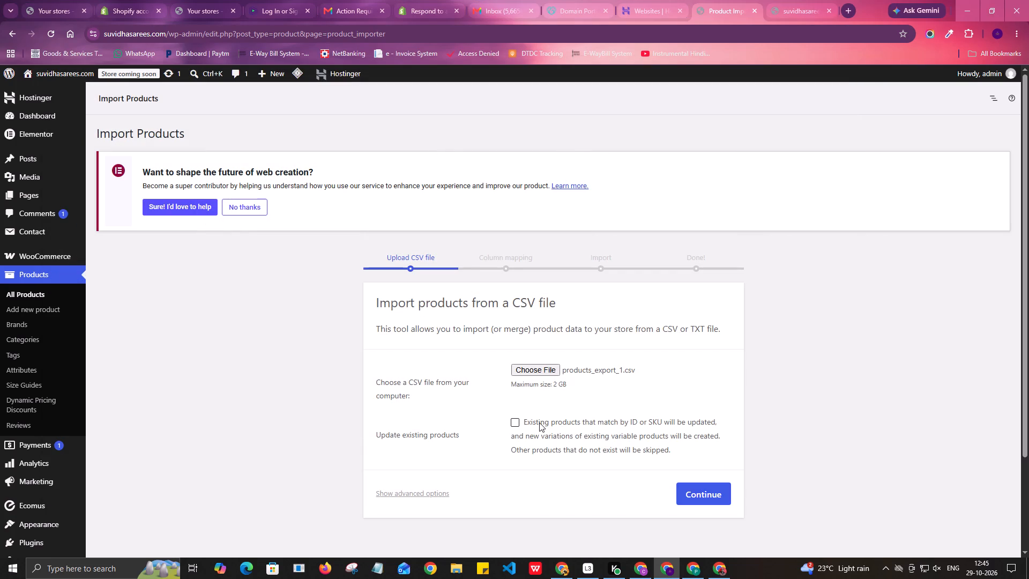
# Enable updating existing products, review the advanced options with encoding kept on Autodetect, and continue to column mapping.
pyautogui.click(516, 422)
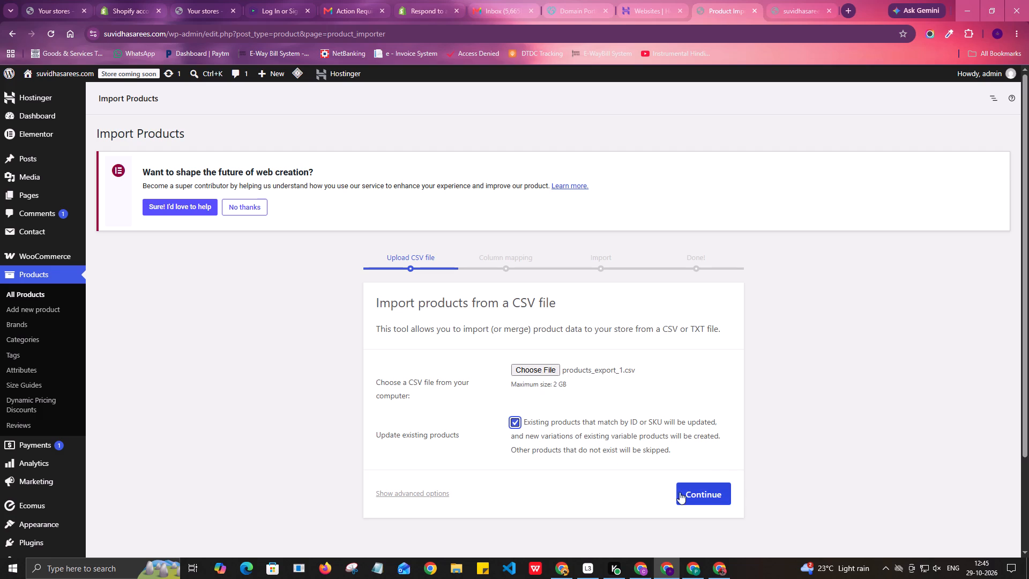
pyautogui.click(433, 493)
pyautogui.scroll(-2, 512, 439)
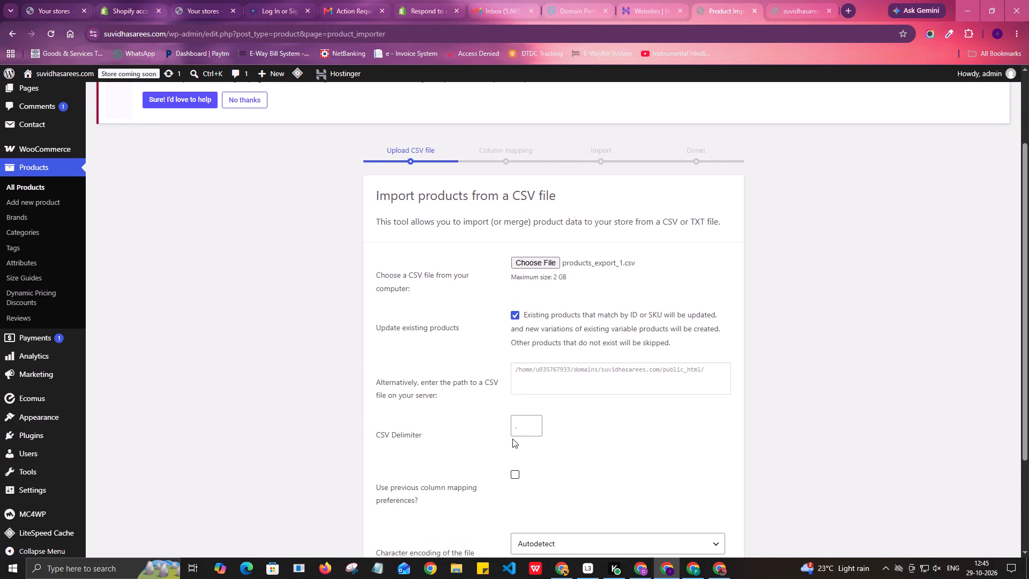
pyautogui.scroll(-2, 545, 454)
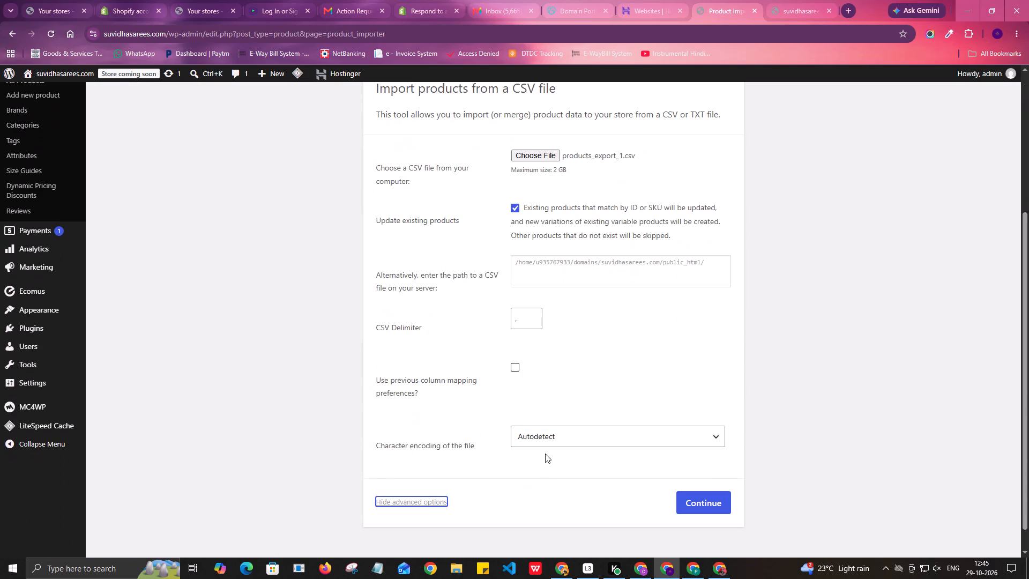
pyautogui.click(573, 433)
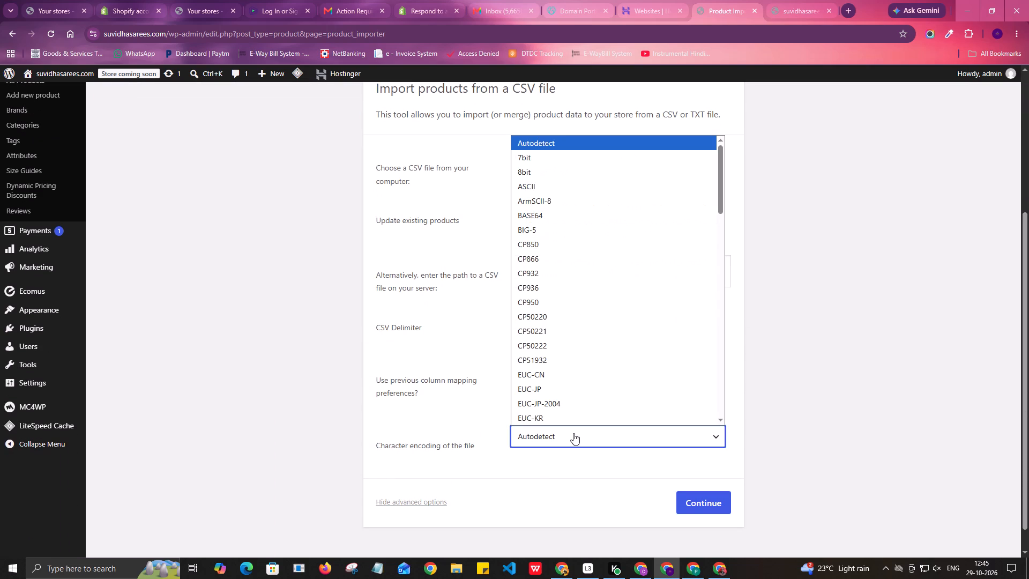
pyautogui.click(573, 433)
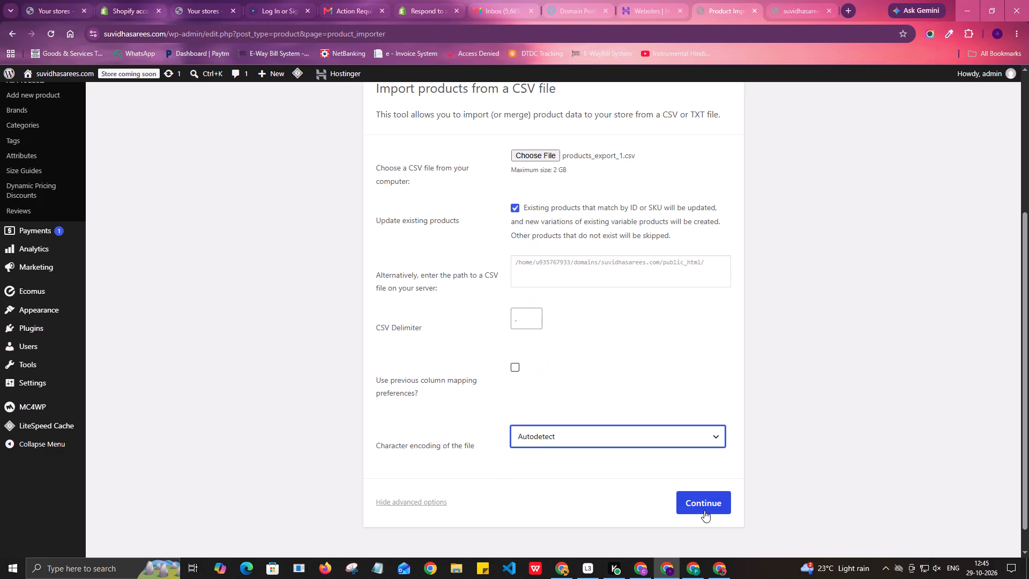
pyautogui.click(706, 506)
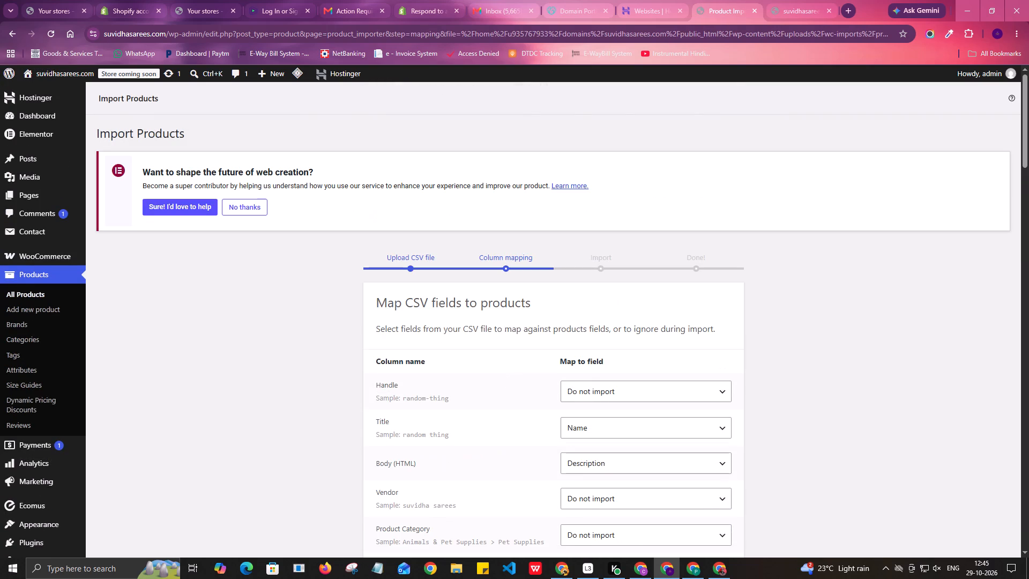
# Review the mapping of the CSV columns to product fields, keep the suggested mappings, and run the importer.
pyautogui.scroll(-2, 541, 353)
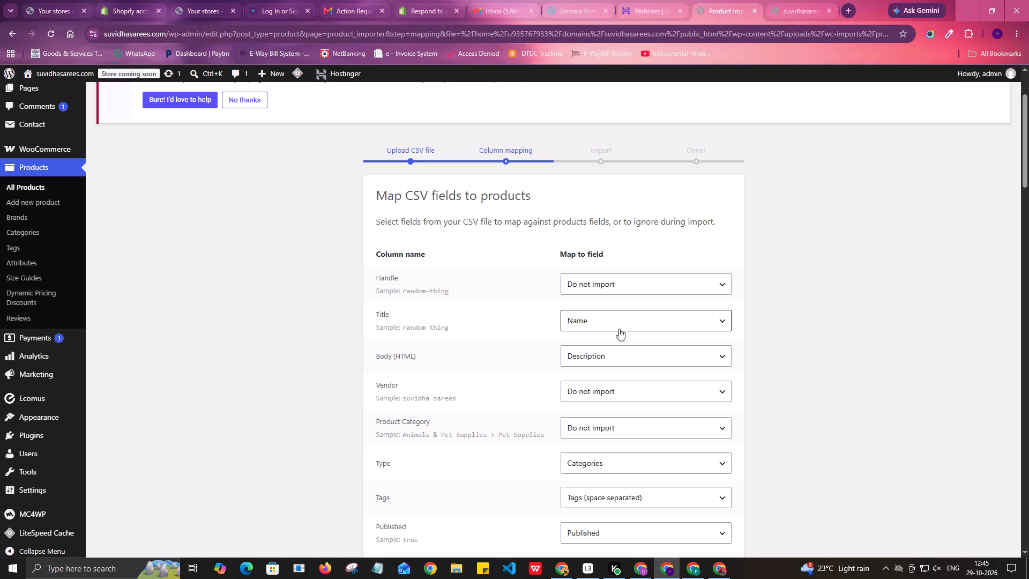
pyautogui.scroll(-1, 670, 384)
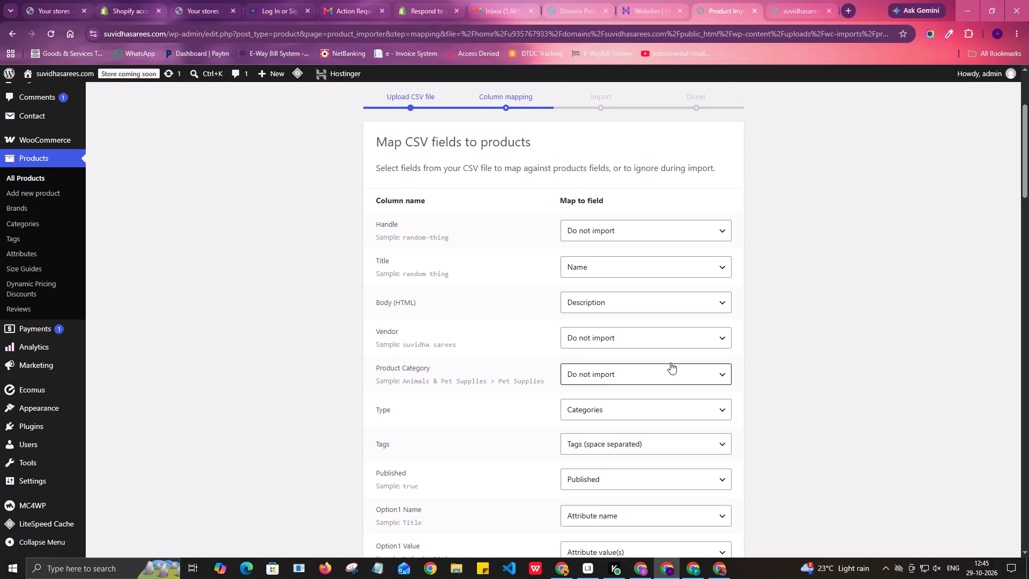
pyautogui.click(662, 338)
pyautogui.click(814, 311)
pyautogui.scroll(-3, 707, 437)
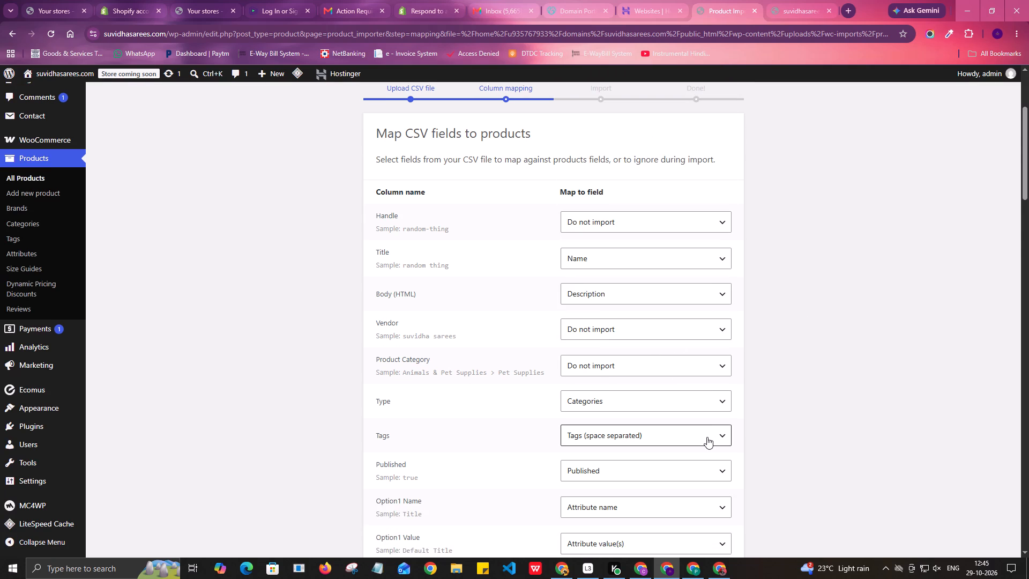
pyautogui.scroll(-19, 707, 437)
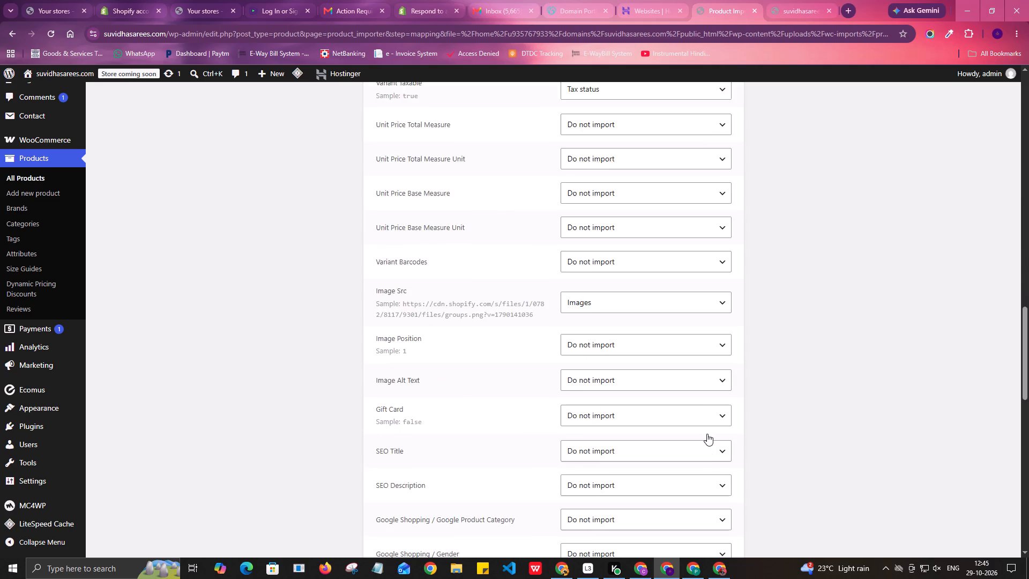
pyautogui.scroll(-20, 707, 434)
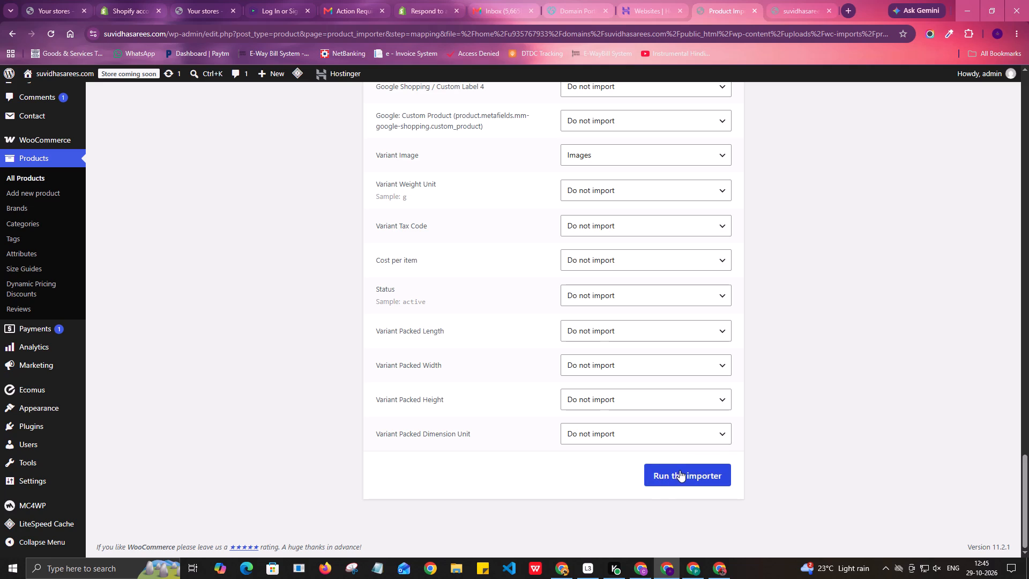
pyautogui.scroll(6, 341, 360)
pyautogui.scroll(-6, 341, 360)
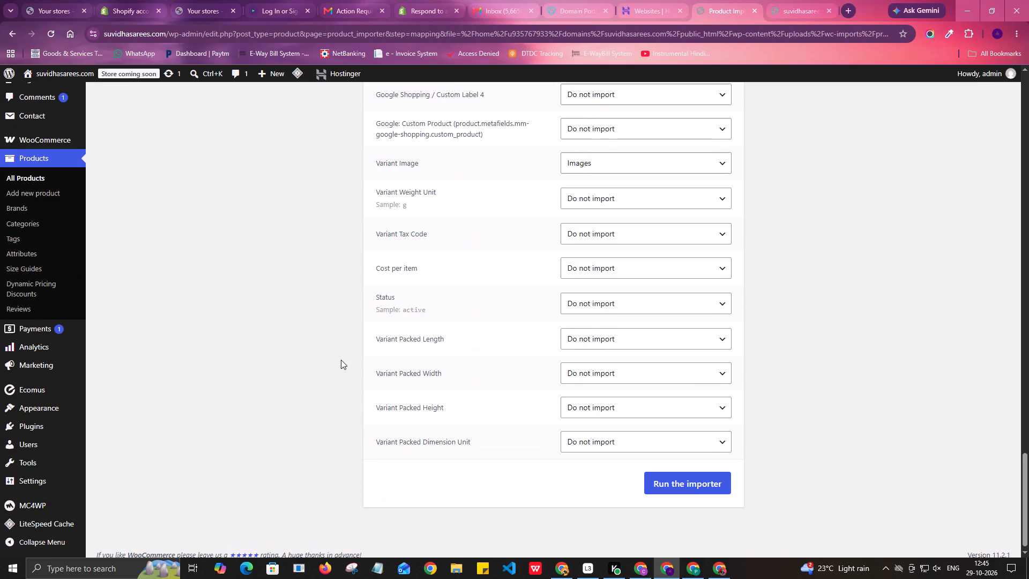
pyautogui.scroll(-4, 341, 360)
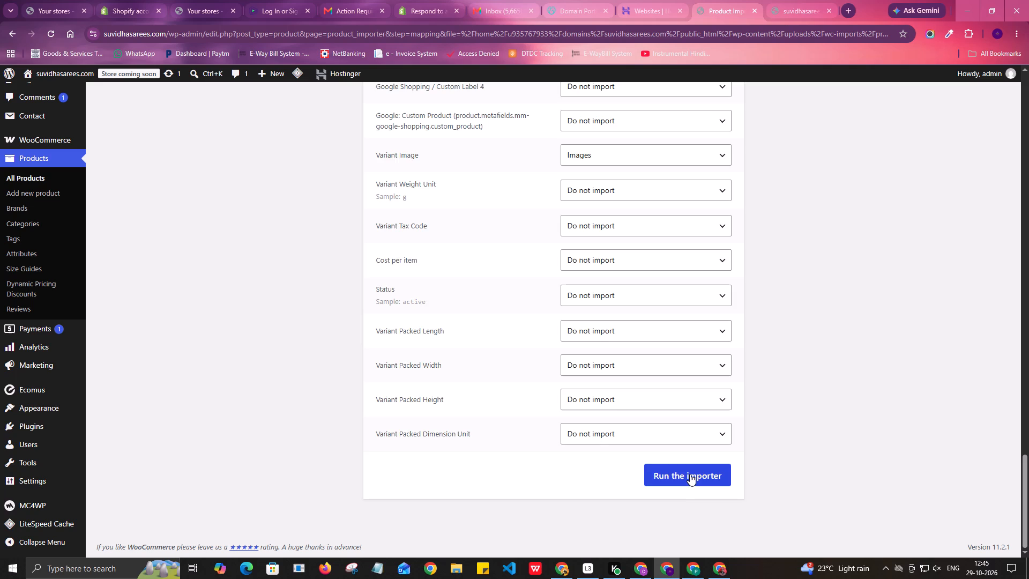
pyautogui.click(690, 474)
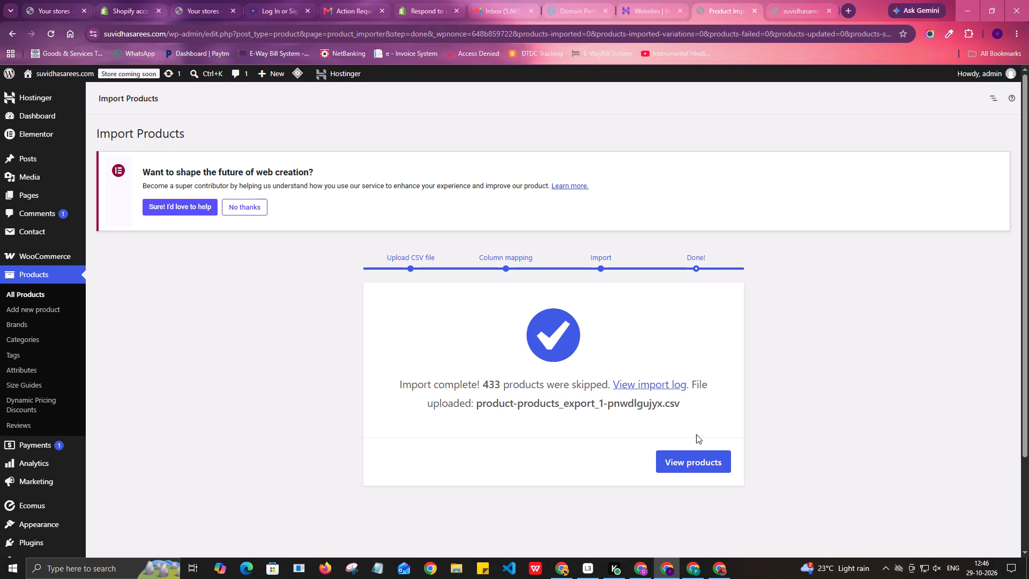
# Check the product list and the storefront home page for the imported products, reloading both pages.
pyautogui.click(695, 461)
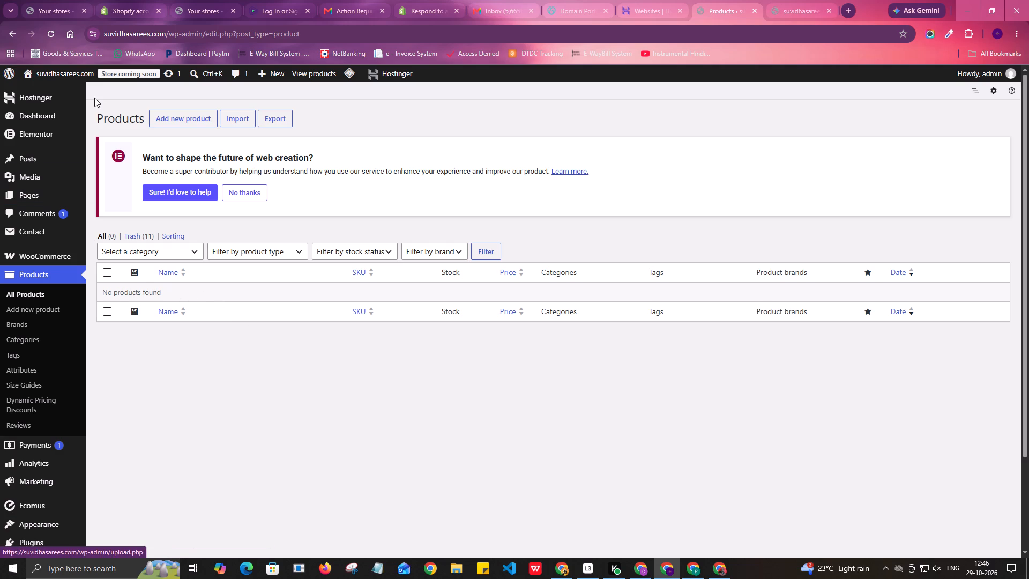
pyautogui.click(54, 34)
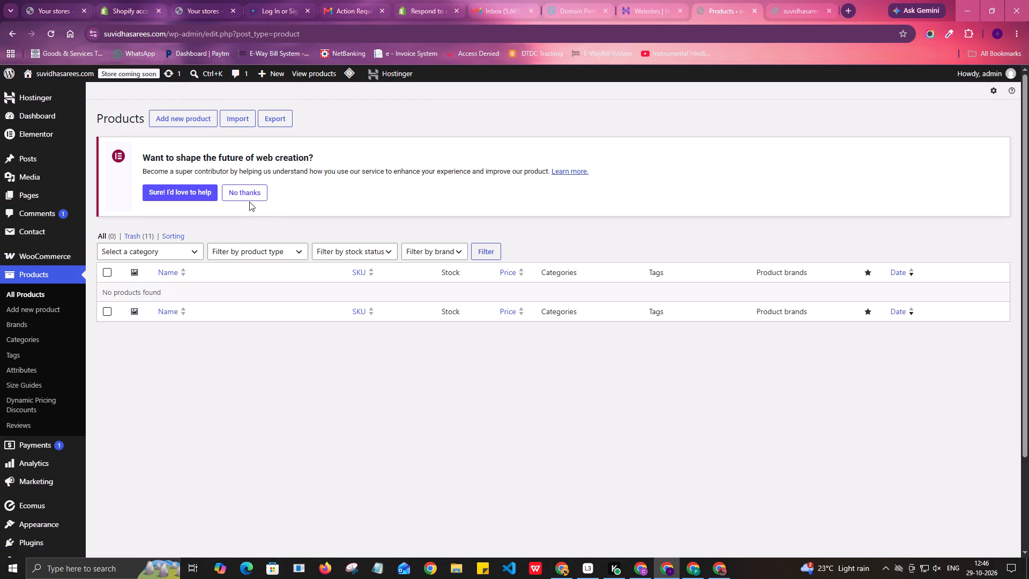
pyautogui.click(780, 6)
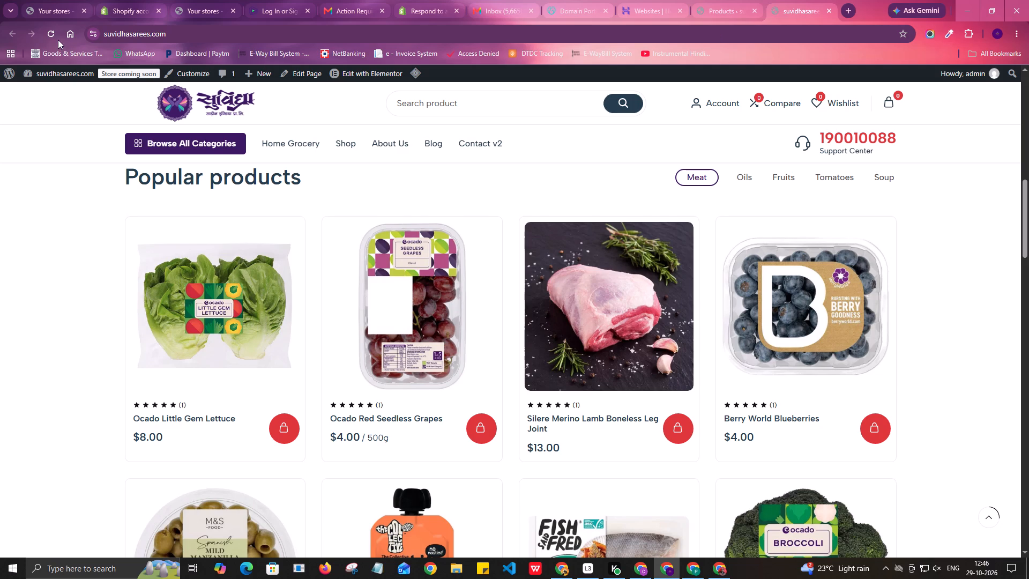
pyautogui.click(57, 34)
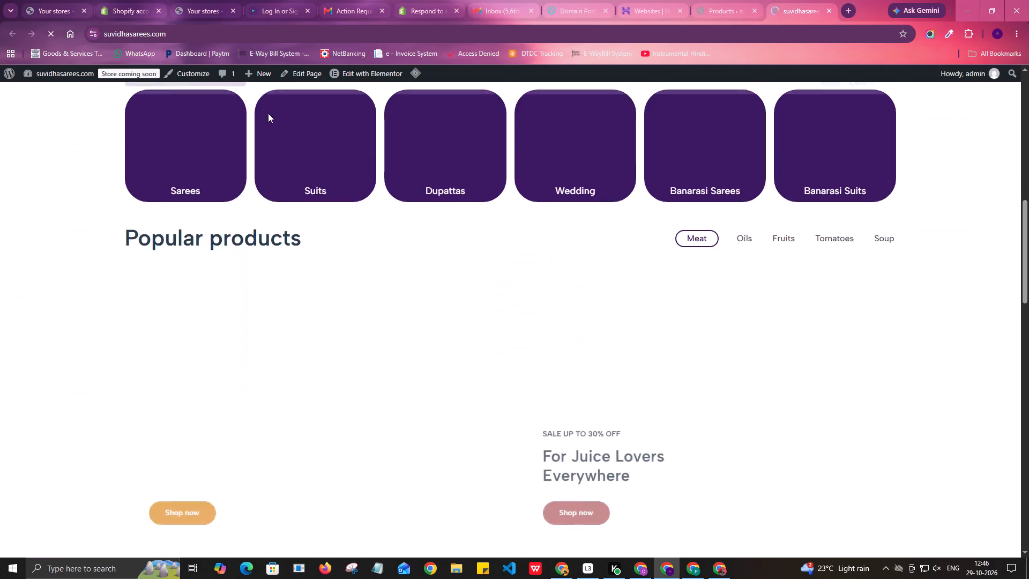
pyautogui.scroll(-3, 337, 272)
pyautogui.scroll(2, 337, 277)
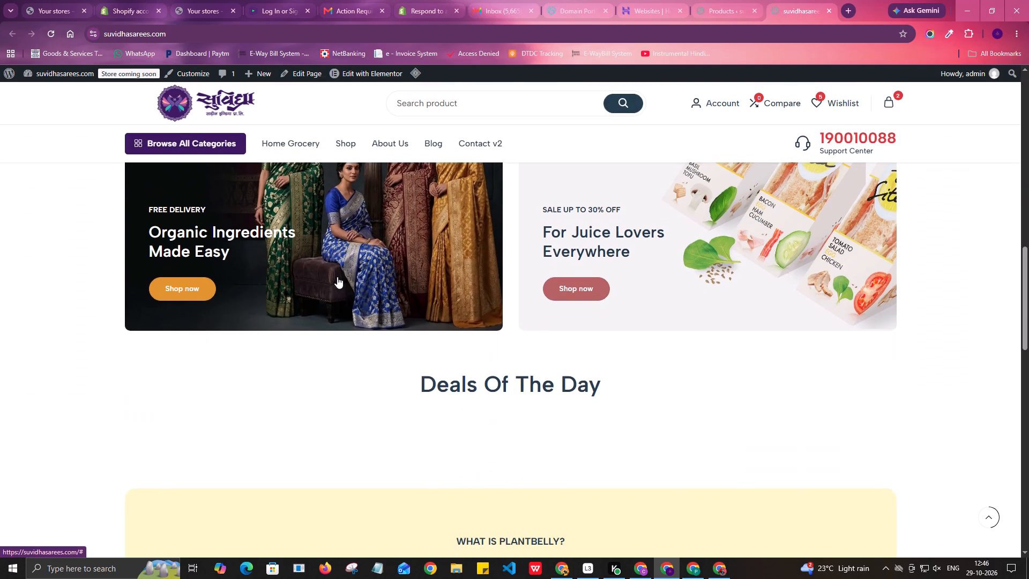
# Check the storefront's category and Popular products sections, and reload the admin product list to look for imported products.
pyautogui.scroll(7, 337, 277)
pyautogui.scroll(-4, 337, 277)
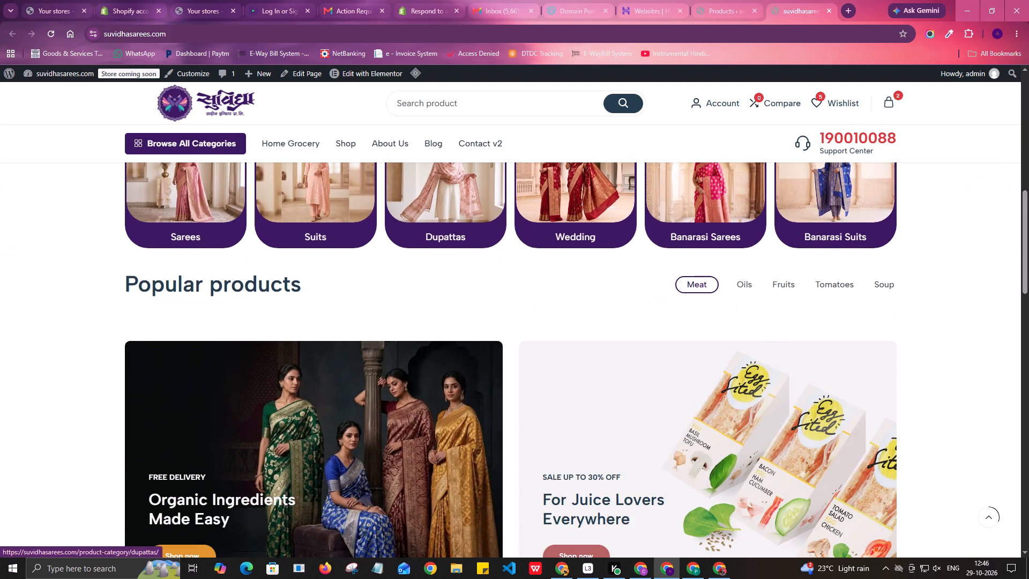
pyautogui.click(714, 8)
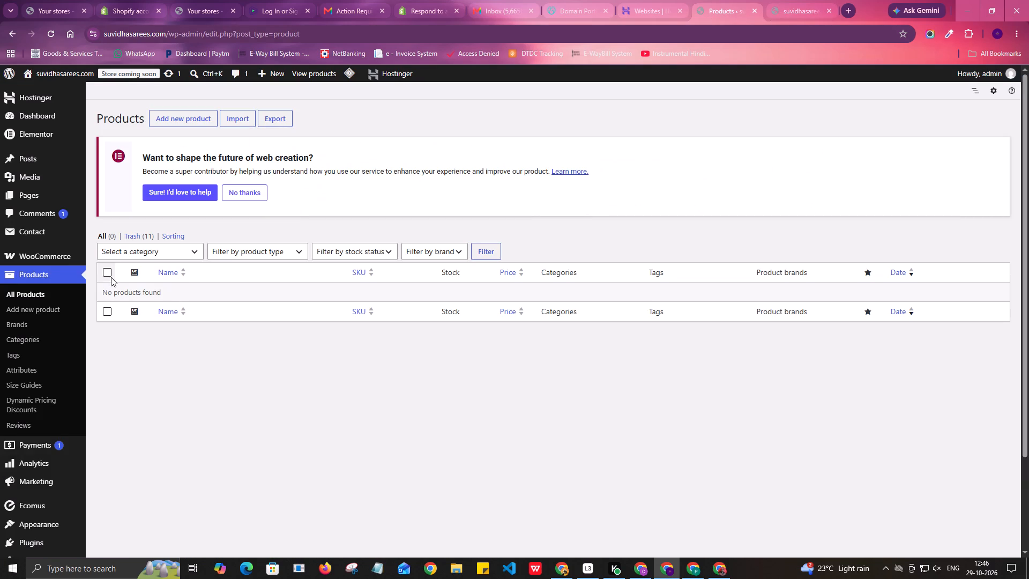
pyautogui.hotkey('ctrl', 'shift', 'r')
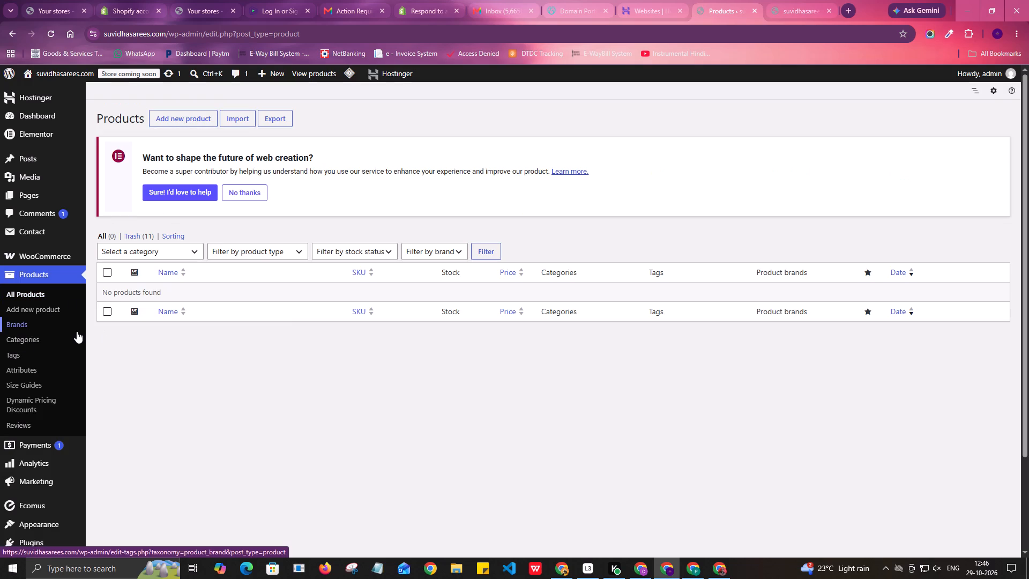
# Start another product import with products_export_1 from Downloads, leaving updating of existing products disabled, and continue to column mapping.
pyautogui.click(249, 120)
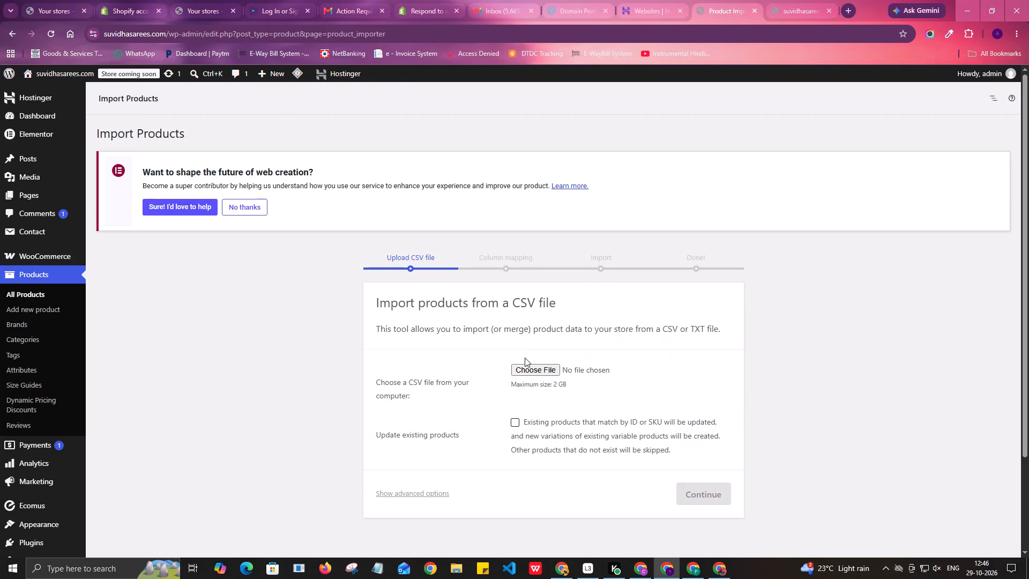
pyautogui.click(525, 369)
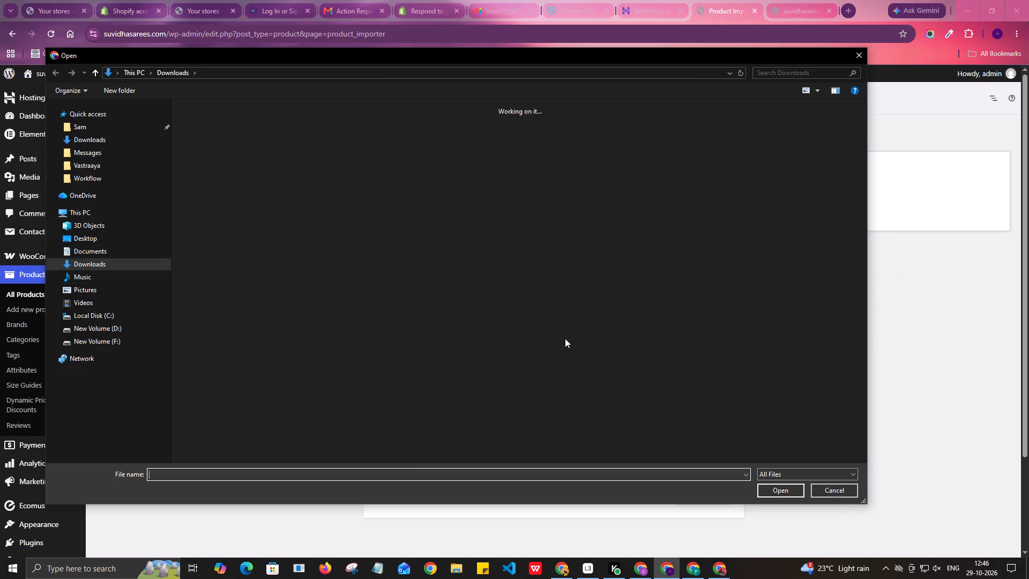
pyautogui.scroll(-8, 564, 338)
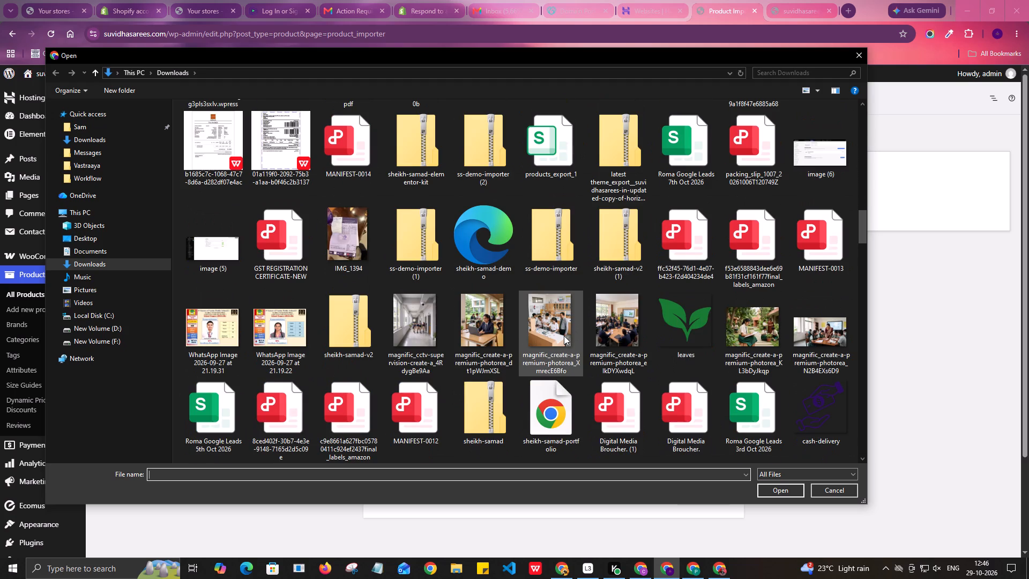
pyautogui.click(562, 150)
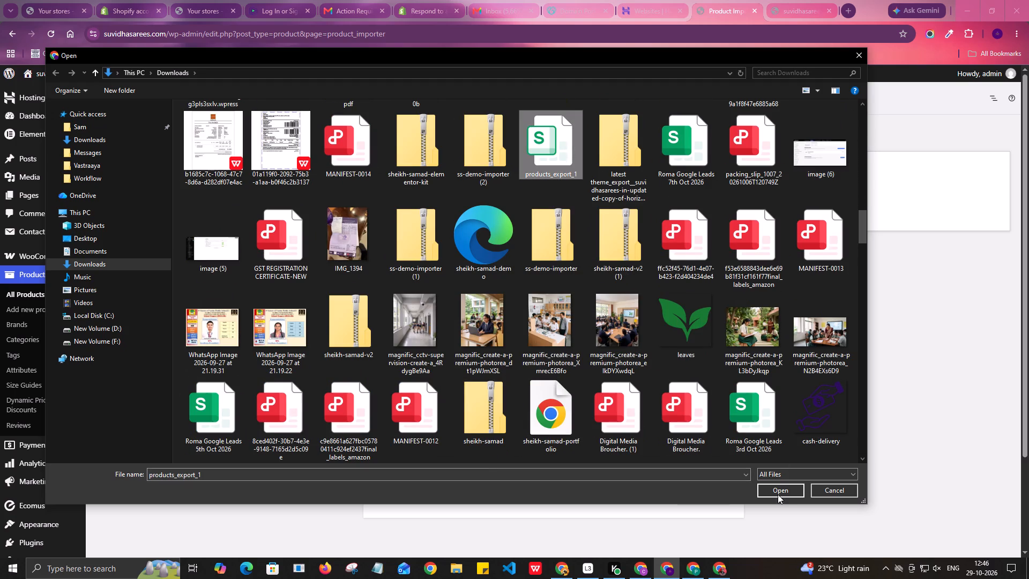
pyautogui.click(777, 495)
pyautogui.click(701, 488)
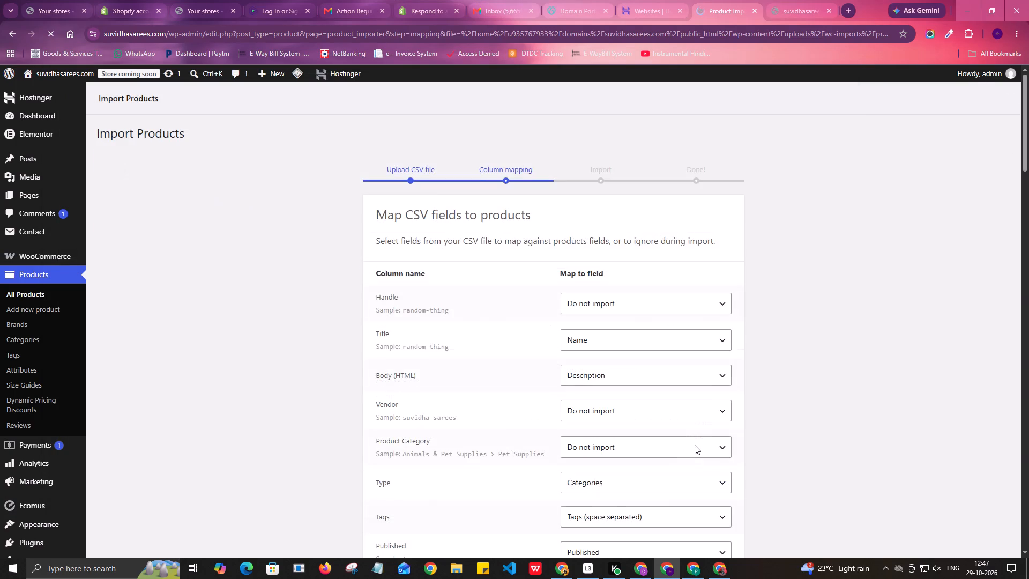
# Review the CSV column mapping down to the last field, keep the suggested mappings, and run the importer.
pyautogui.scroll(-12, 695, 445)
pyautogui.scroll(-13, 774, 409)
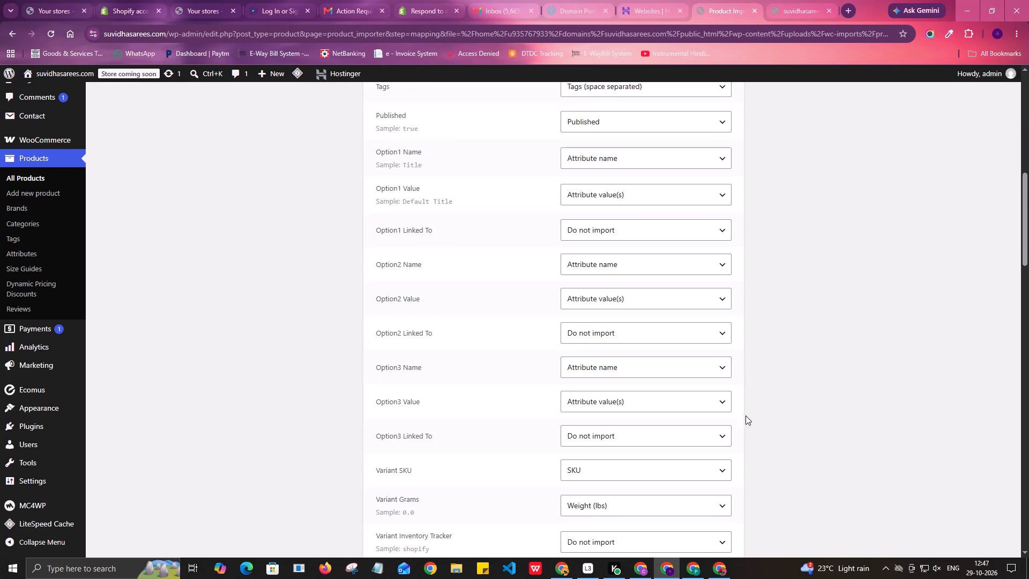
pyautogui.scroll(-20, 745, 415)
pyautogui.scroll(-13, 745, 415)
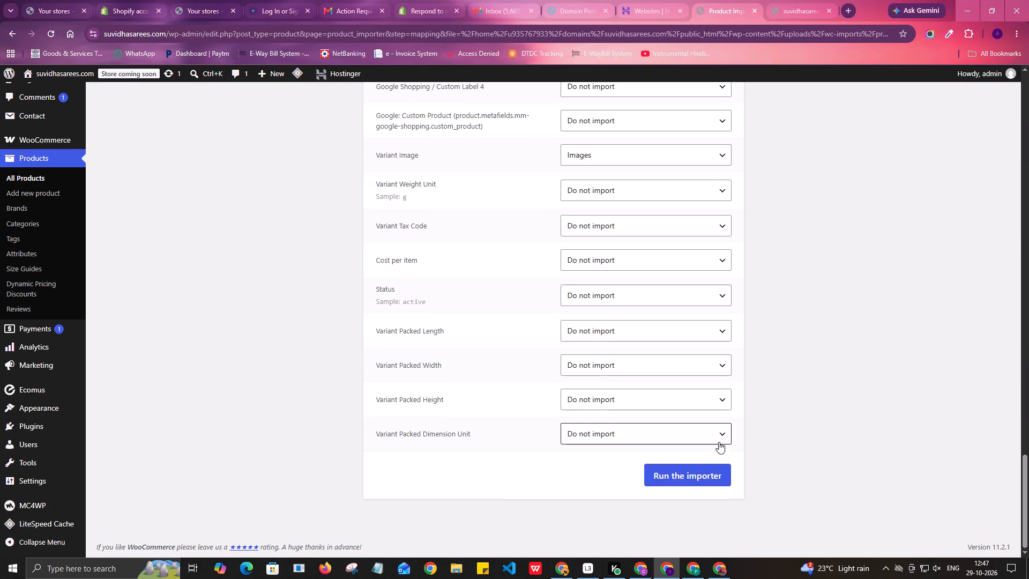
pyautogui.click(681, 477)
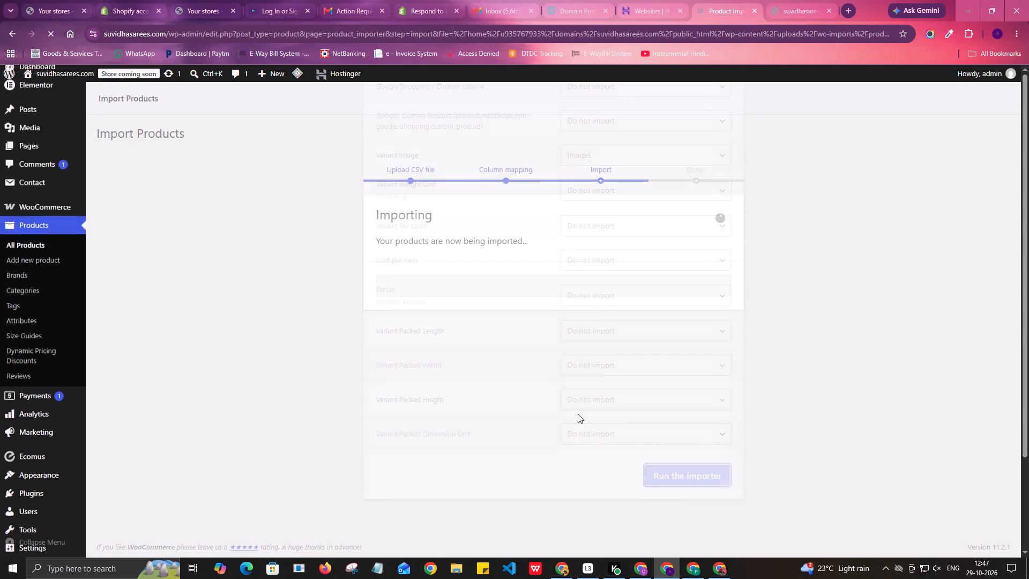
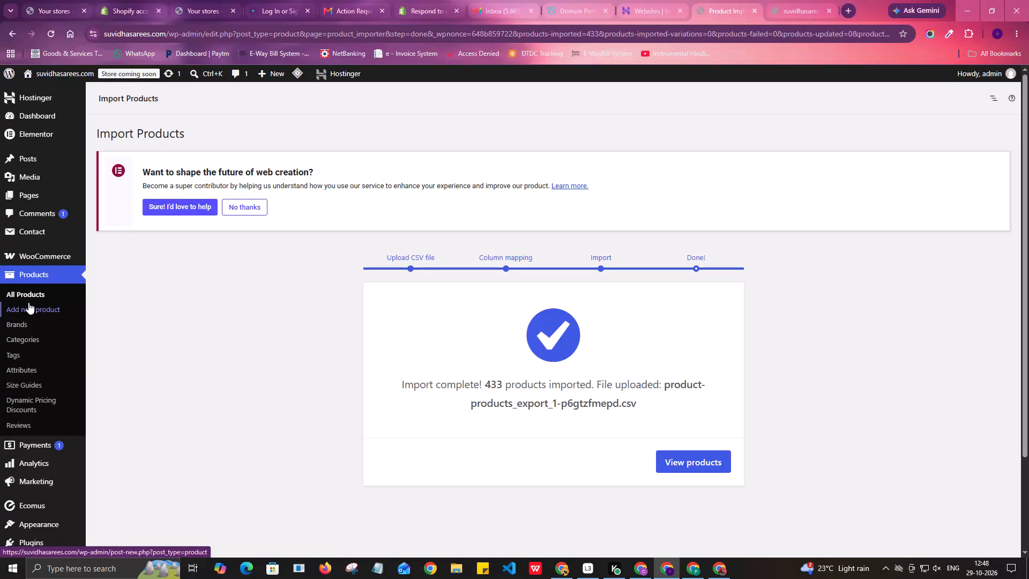
# Filter the full product list to drafts and move all 20 draft products on the first page to the Trash.
pyautogui.click(30, 298)
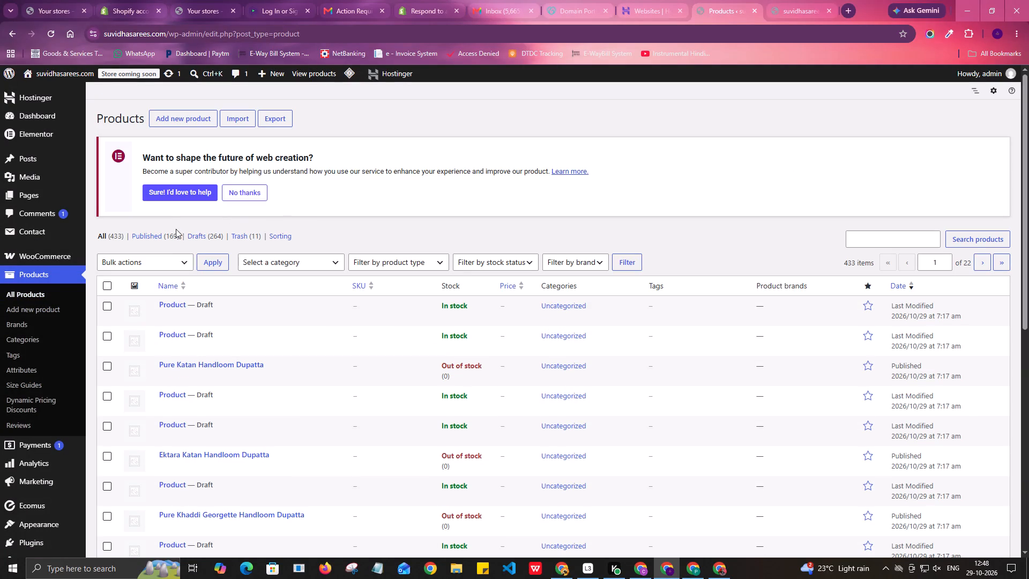
pyautogui.click(204, 237)
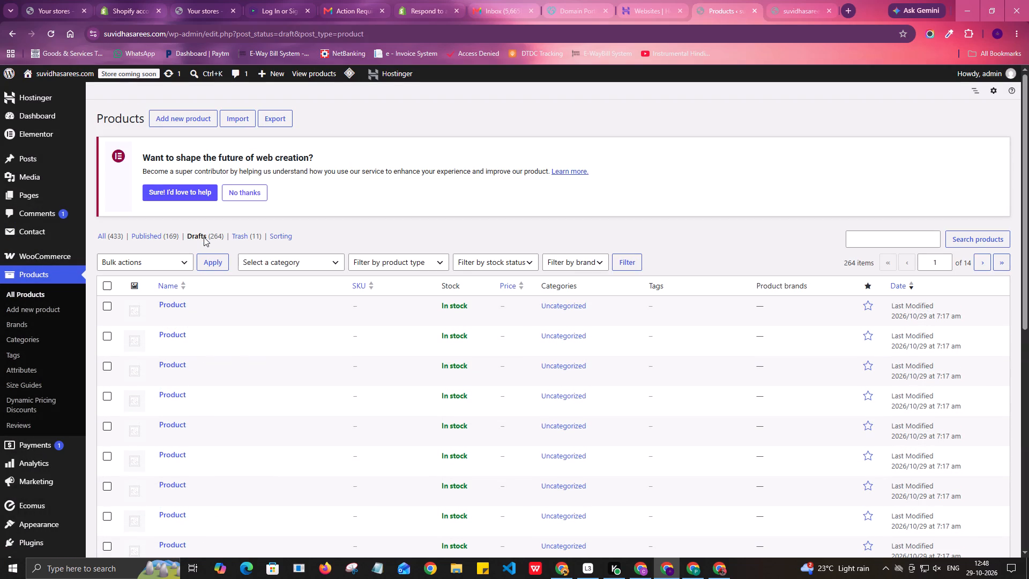
pyautogui.click(106, 287)
pyautogui.click(133, 263)
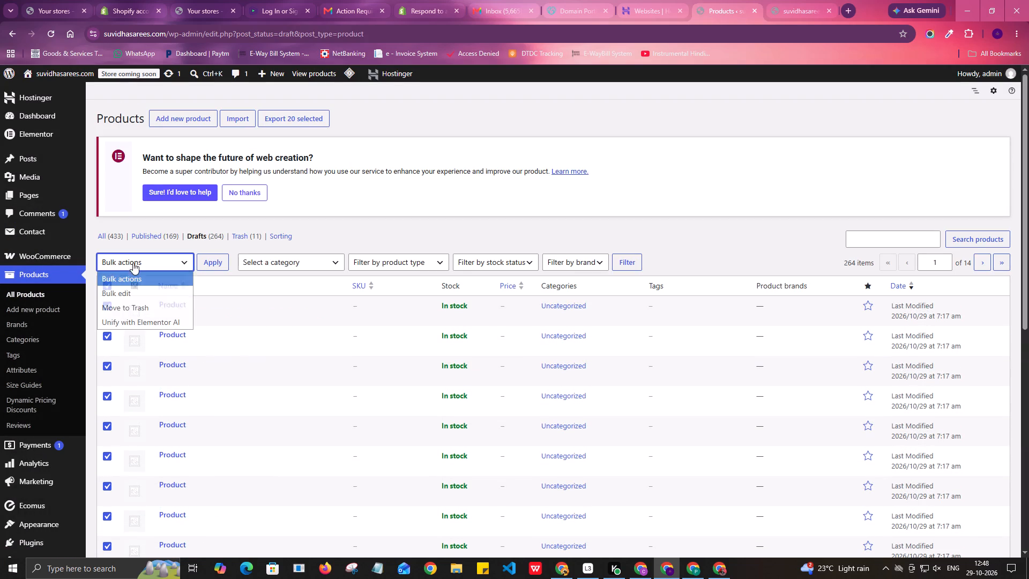
pyautogui.click(138, 304)
pyautogui.click(208, 264)
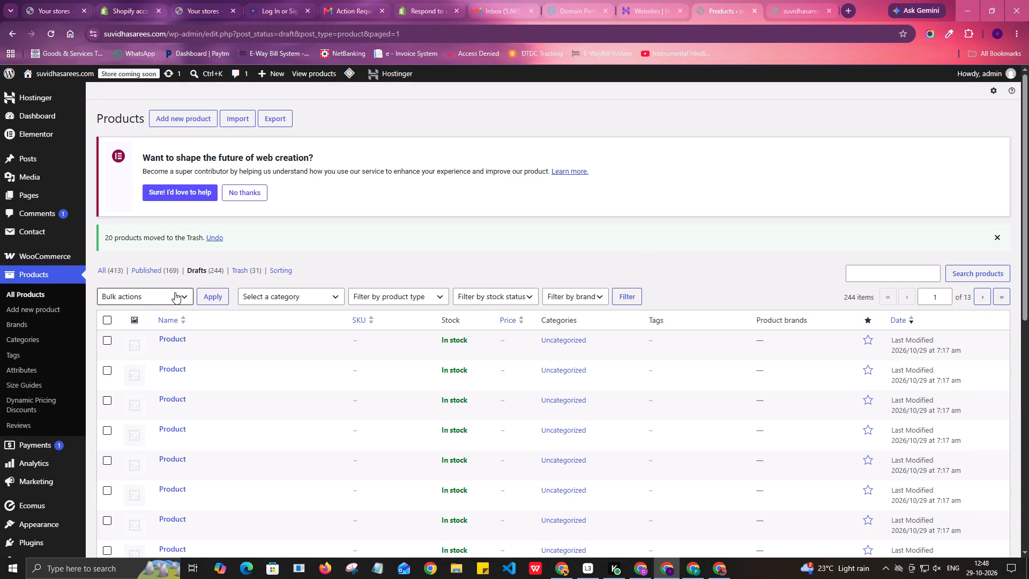
# Set the product list to show 100 items per page.
pyautogui.scroll(2, 153, 277)
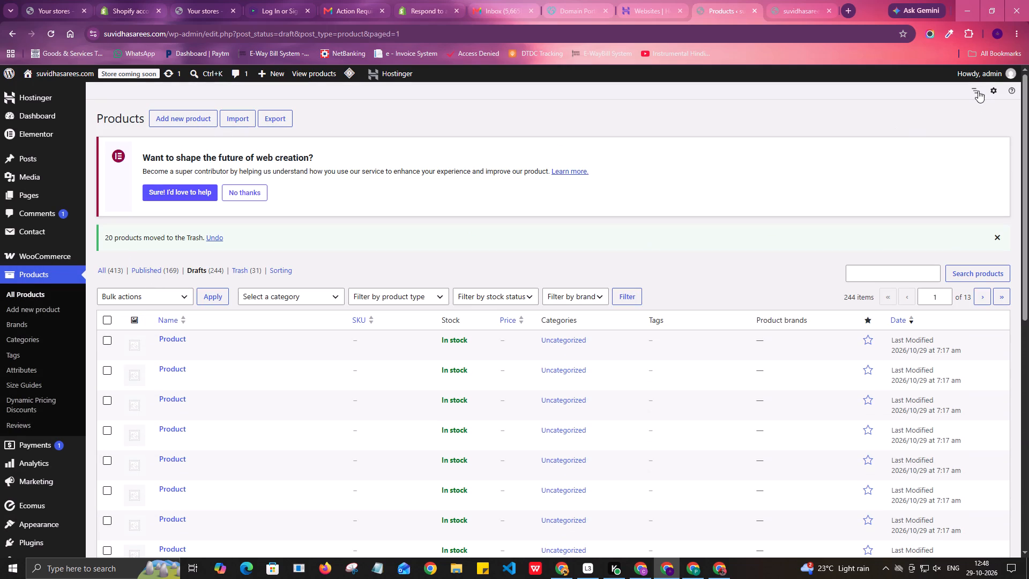
pyautogui.click(978, 91)
pyautogui.click(978, 91)
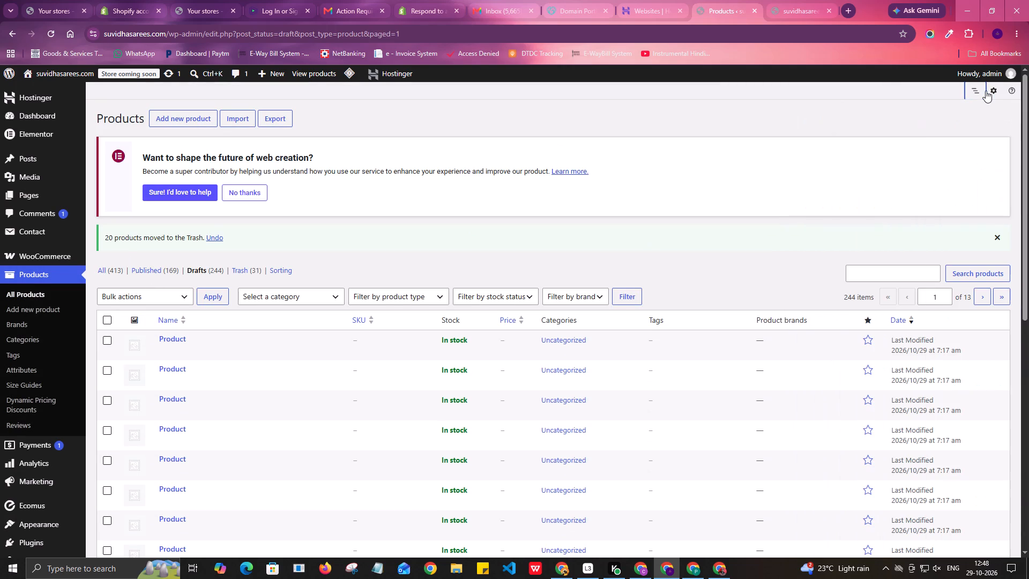
pyautogui.click(990, 91)
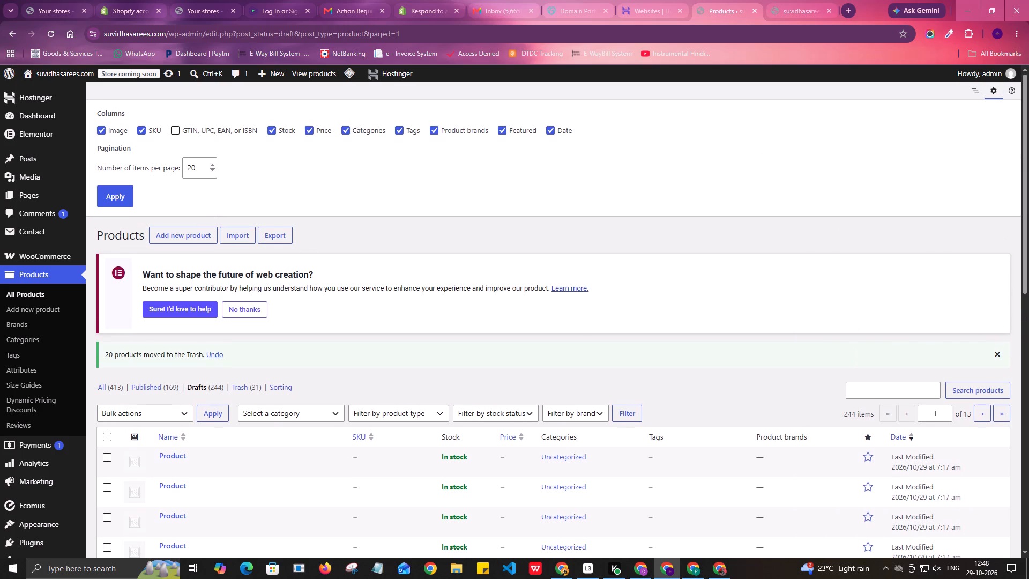
pyautogui.moveTo(196, 163); pyautogui.dragTo(157, 171)
pyautogui.write('100')
pyautogui.click(112, 202)
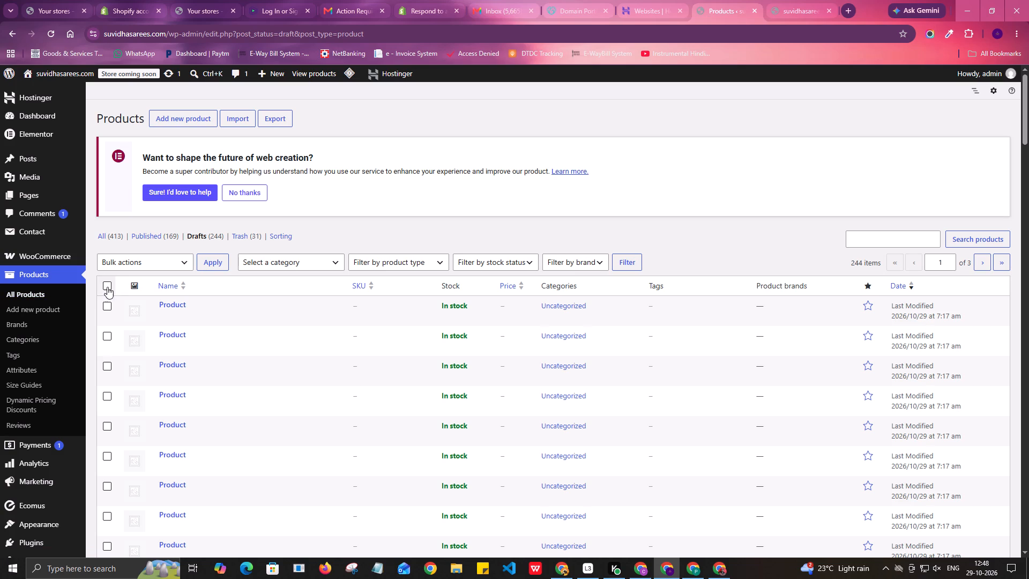
# Select all 100 draft products on the current page and move them to the Trash in bulk.
pyautogui.click(107, 287)
pyautogui.click(166, 264)
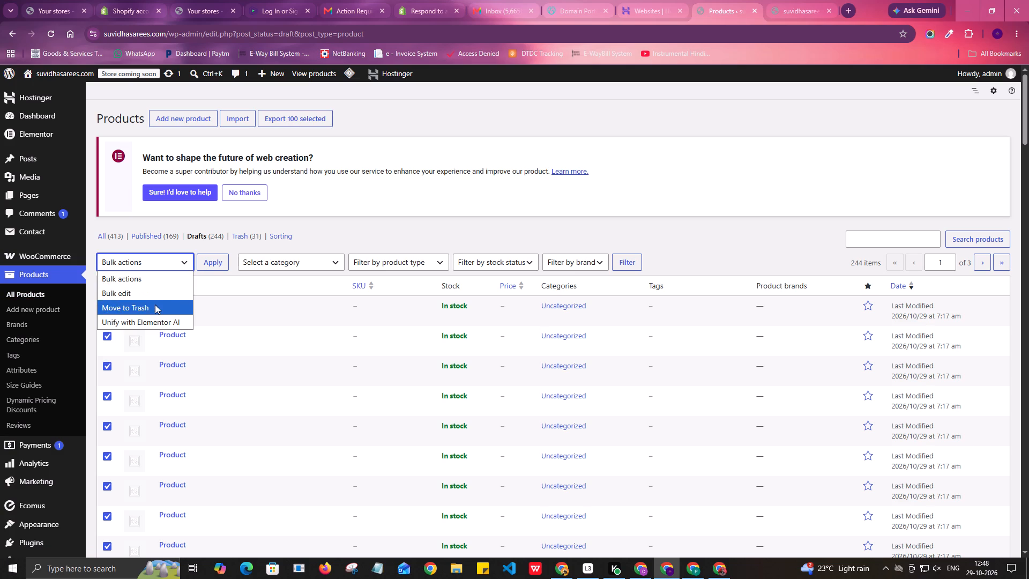
pyautogui.click(155, 305)
pyautogui.click(217, 261)
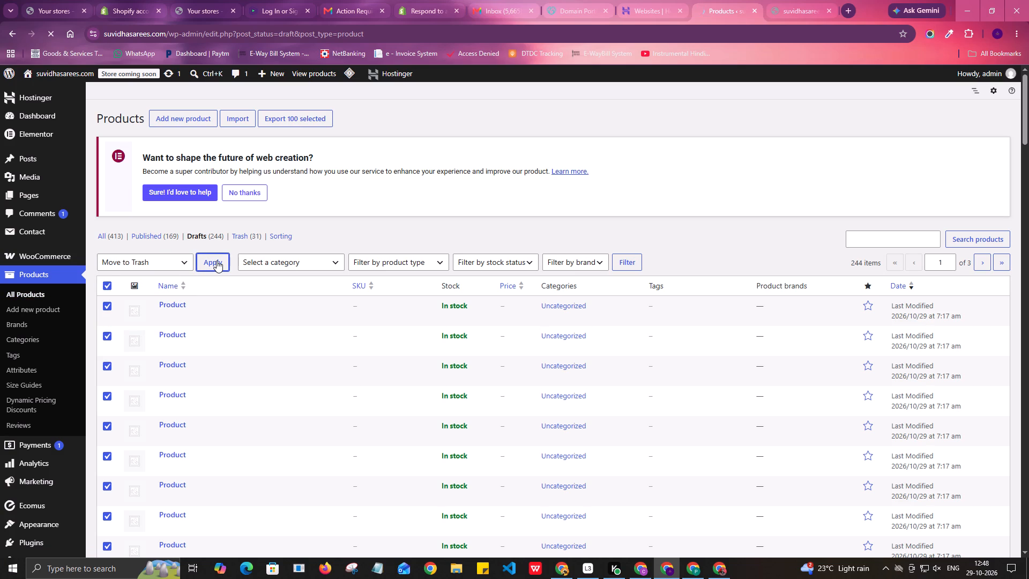
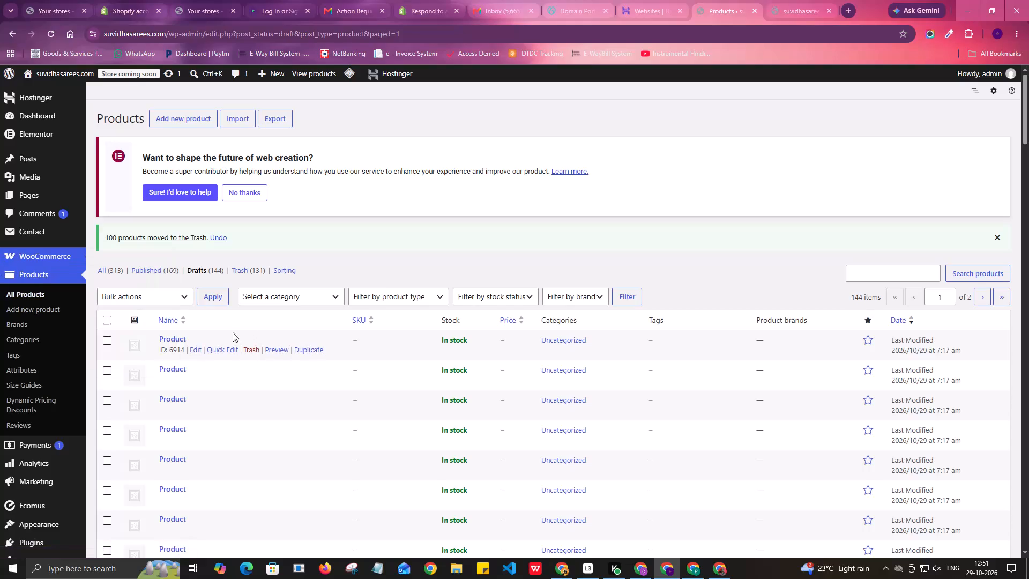
# Select the next 100 draft products listed on the page and move them to the Trash in bulk.
pyautogui.click(106, 318)
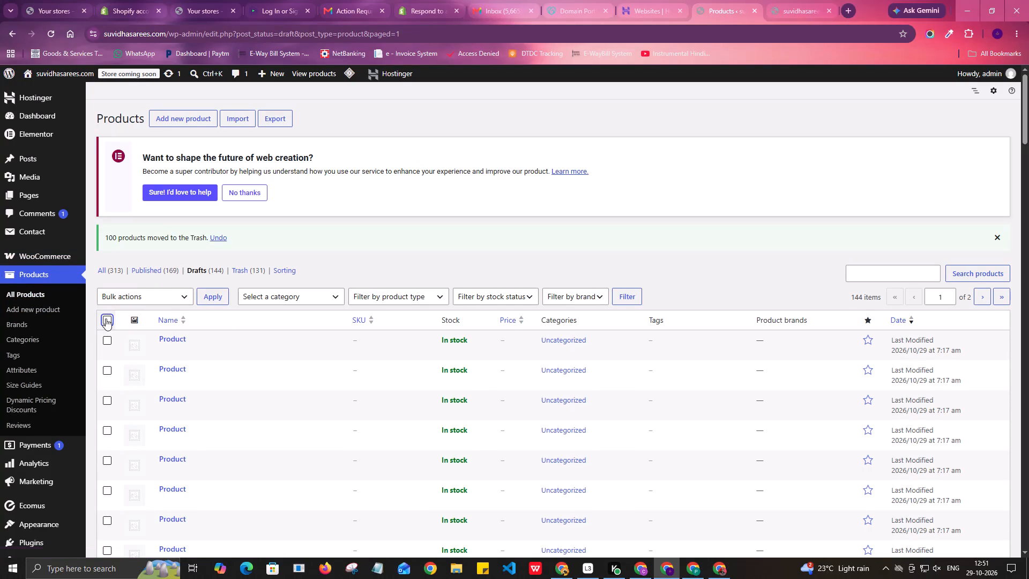
pyautogui.click(156, 298)
pyautogui.click(151, 345)
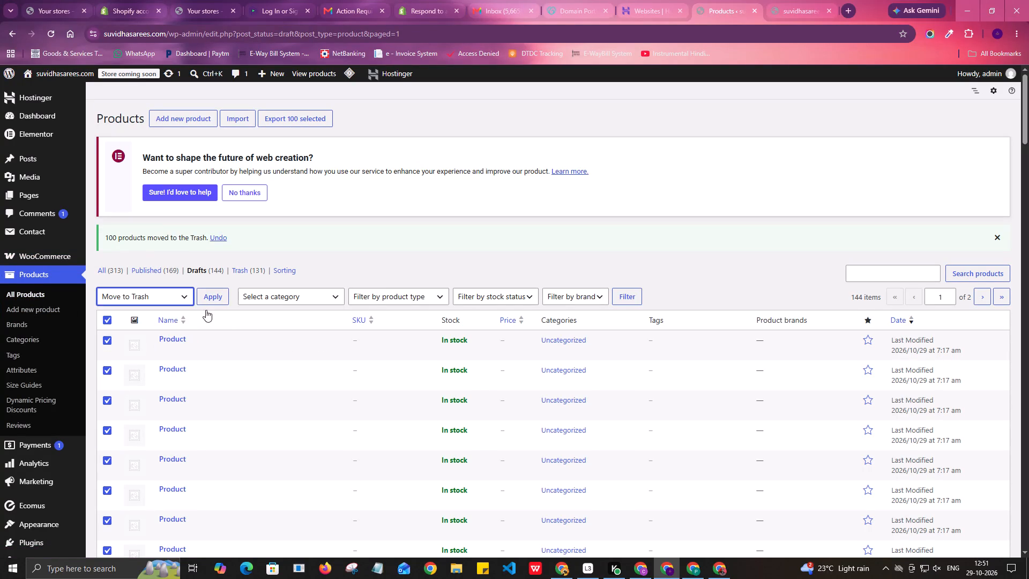
pyautogui.click(213, 300)
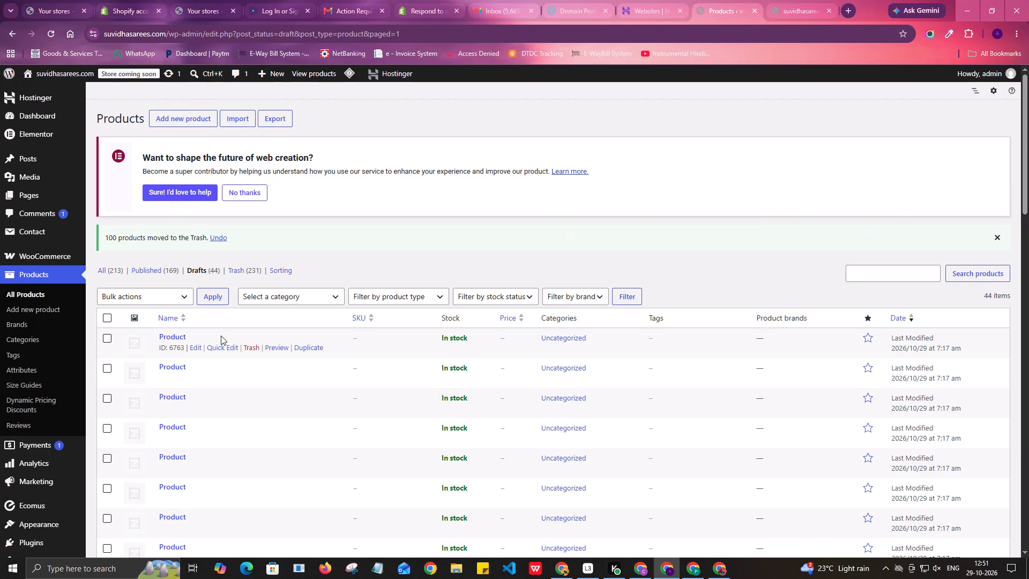
# Select all 44 remaining draft products and move them to the Trash in bulk.
pyautogui.click(108, 317)
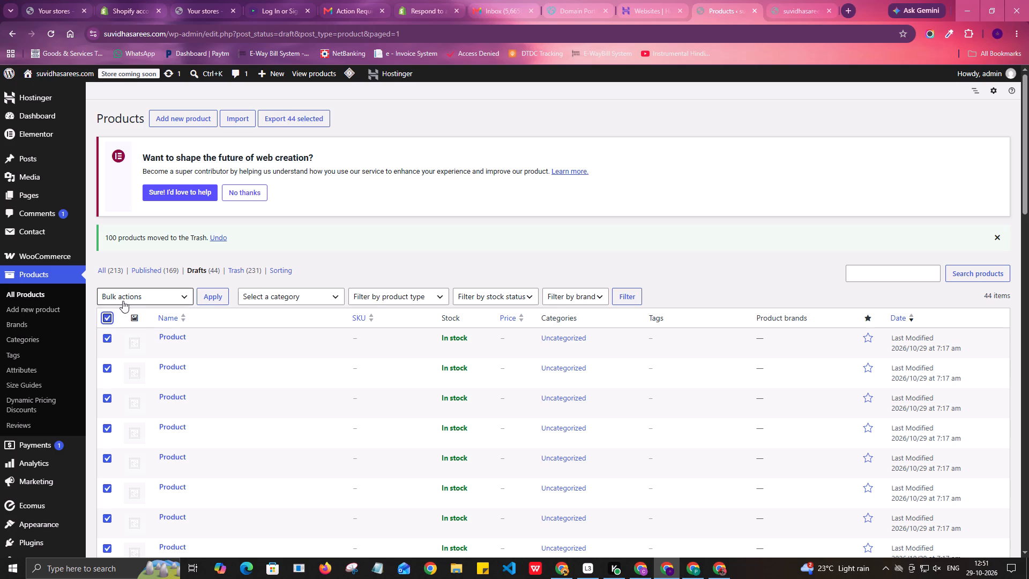
pyautogui.click(123, 301)
pyautogui.click(137, 341)
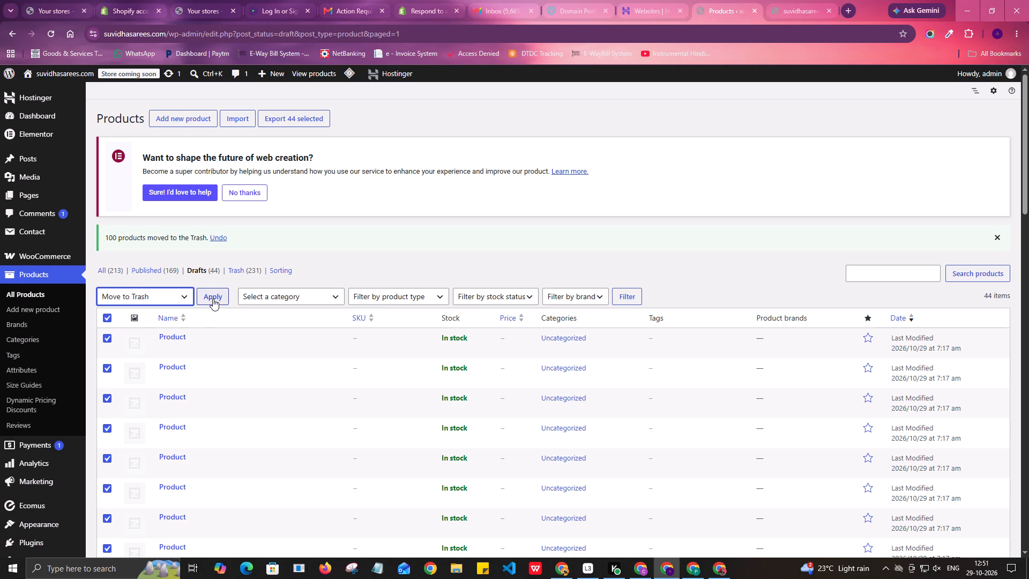
pyautogui.click(213, 299)
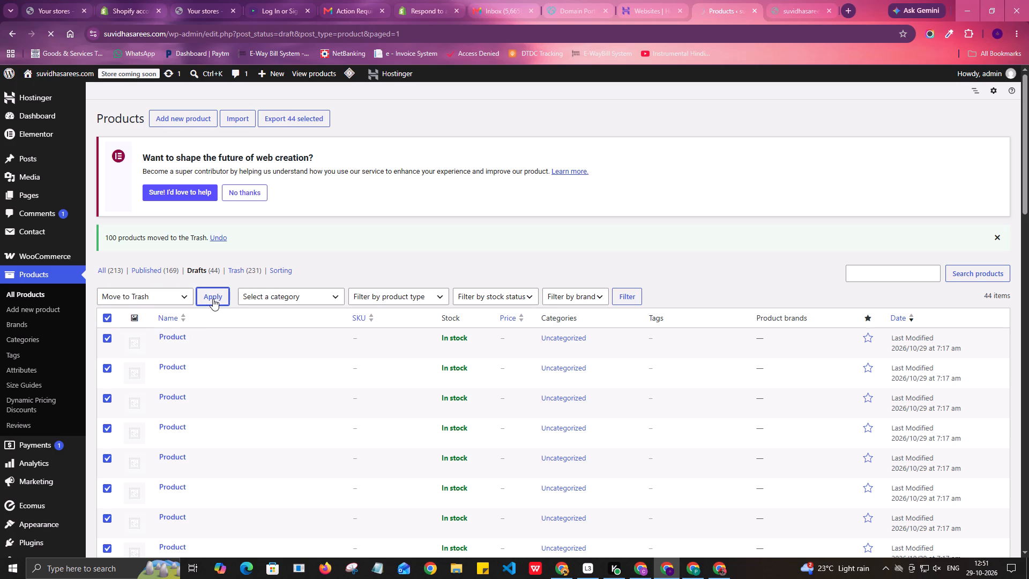
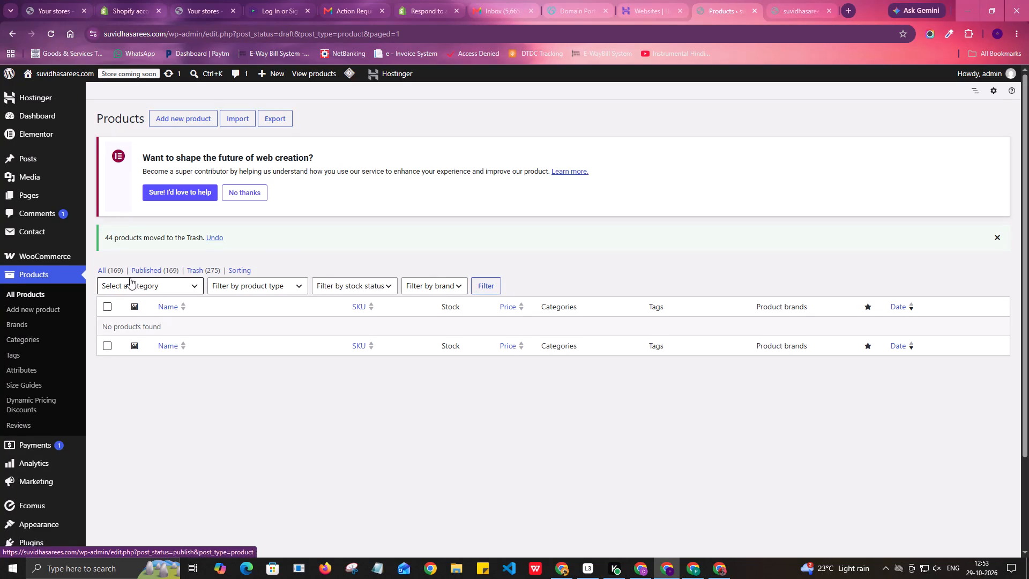
# Switch the product list from the emptied drafts view to the view of all products.
pyautogui.click(106, 272)
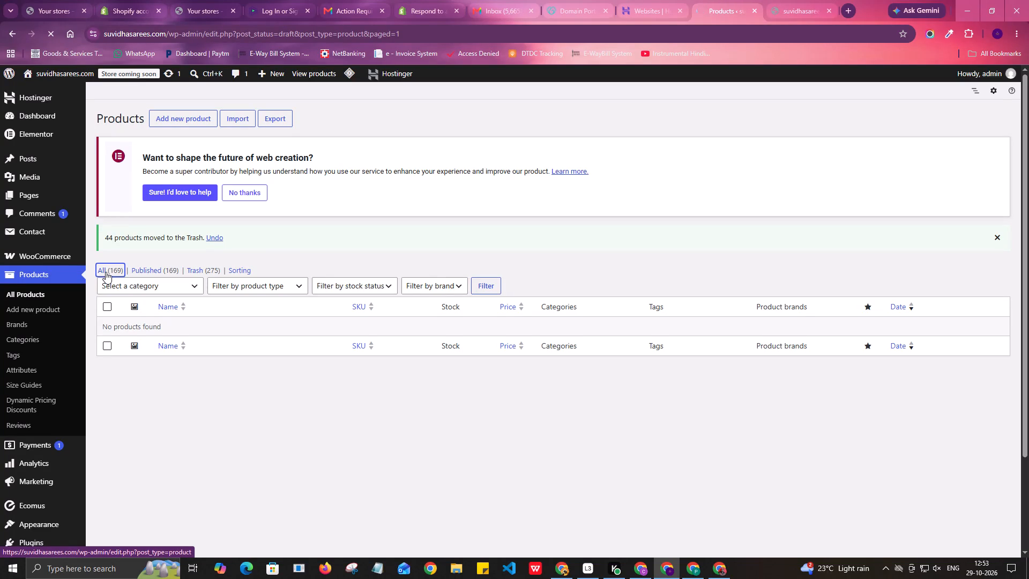
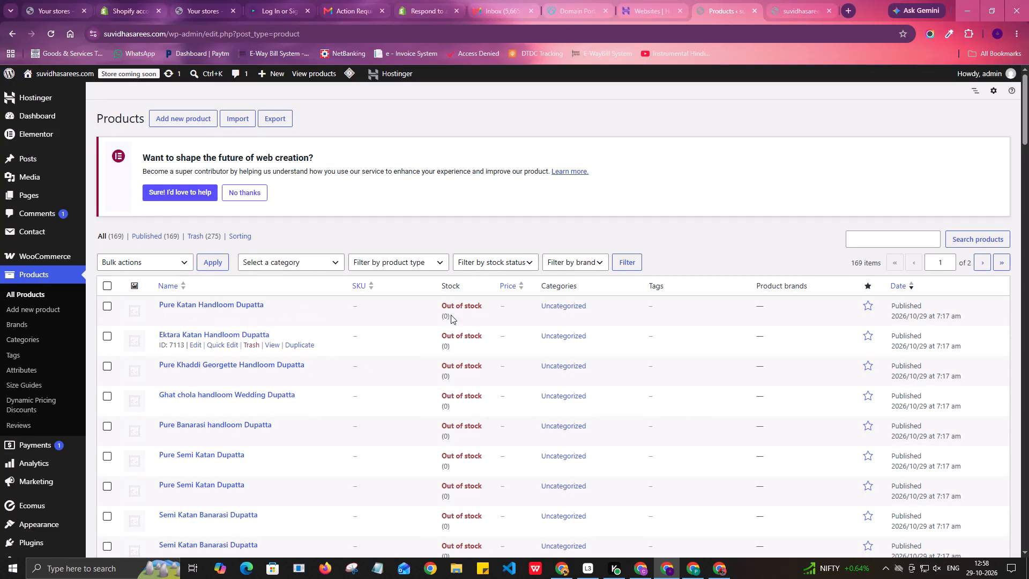
# Look through the full list of imported WooCommerce products, checking their images, stock, prices and categories.
pyautogui.scroll(-3, 287, 344)
pyautogui.scroll(4, 292, 345)
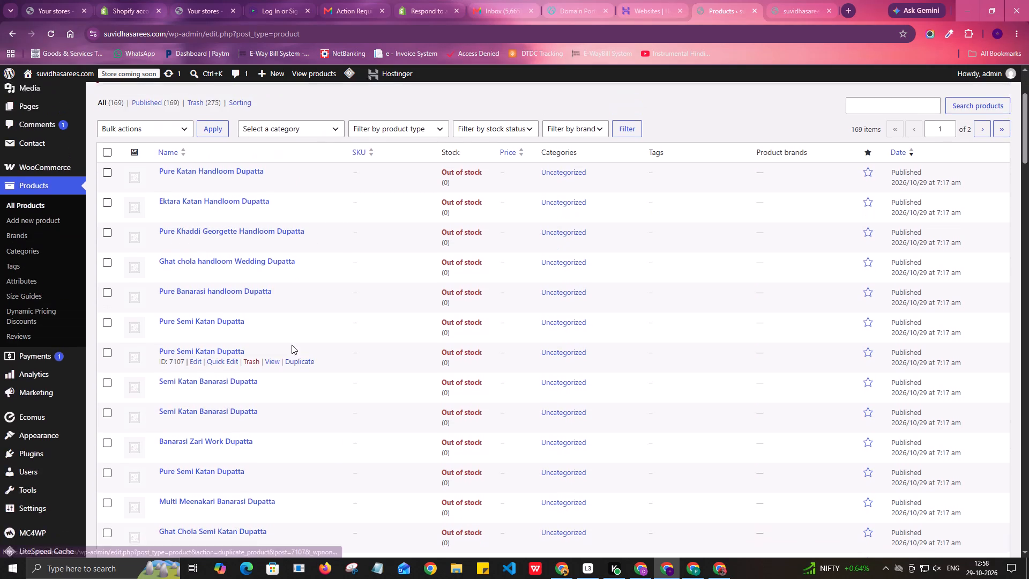
pyautogui.scroll(-2, 292, 345)
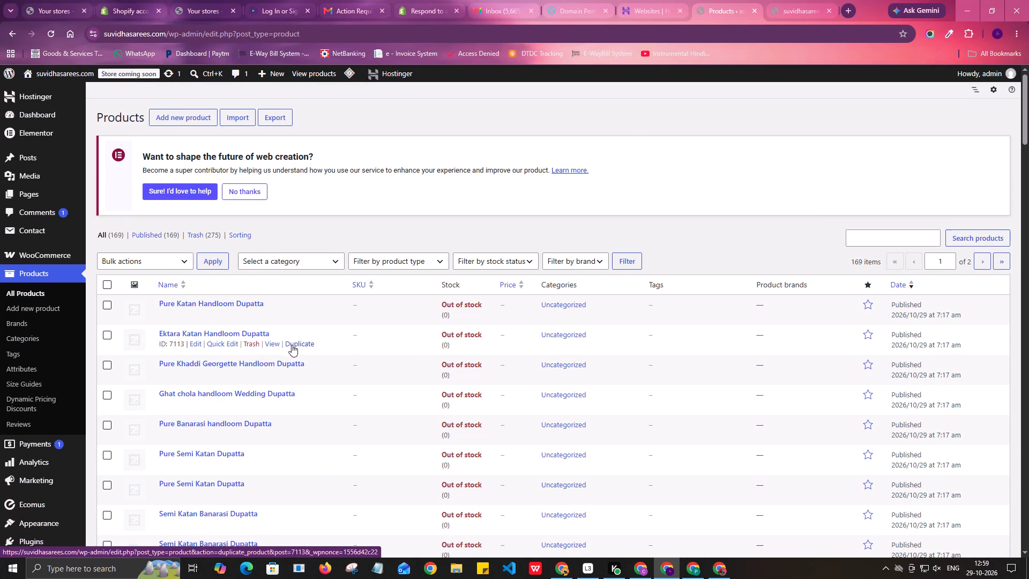
pyautogui.scroll(-8, 292, 345)
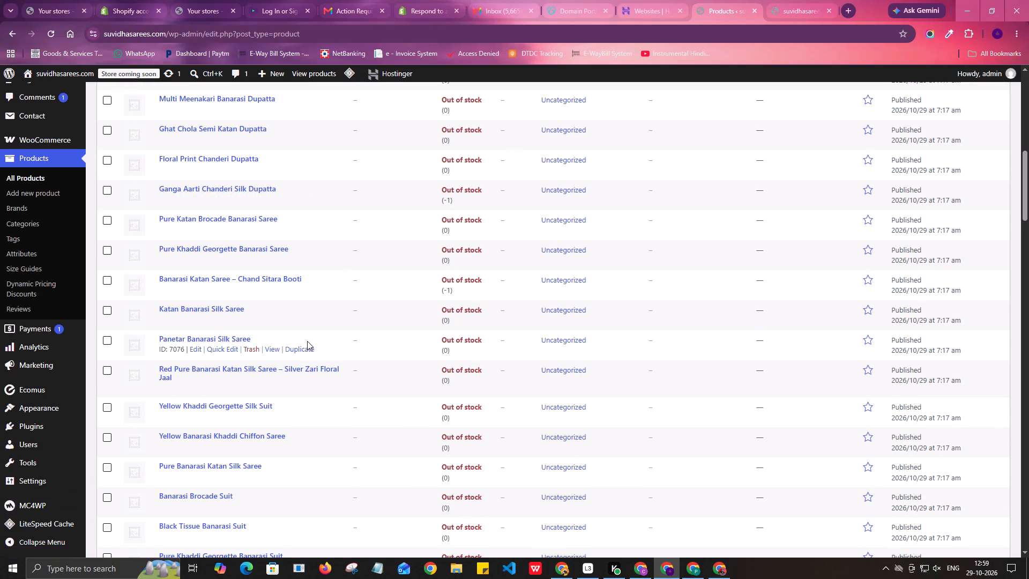
pyautogui.scroll(11, 307, 341)
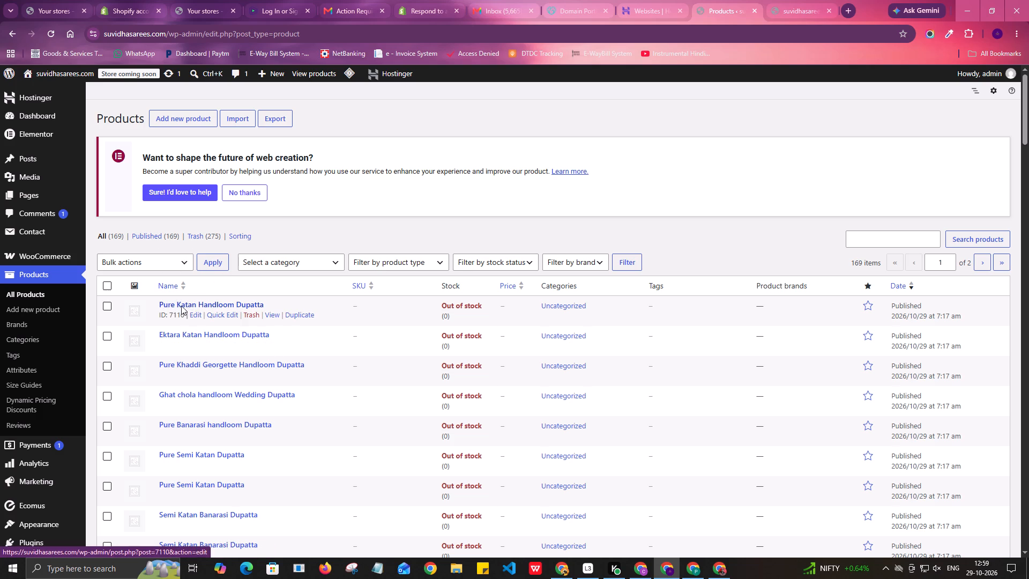
# Open the Pure Katan Handloom Dupatta product for editing in a new browser tab.
pyautogui.rightClick(196, 315)
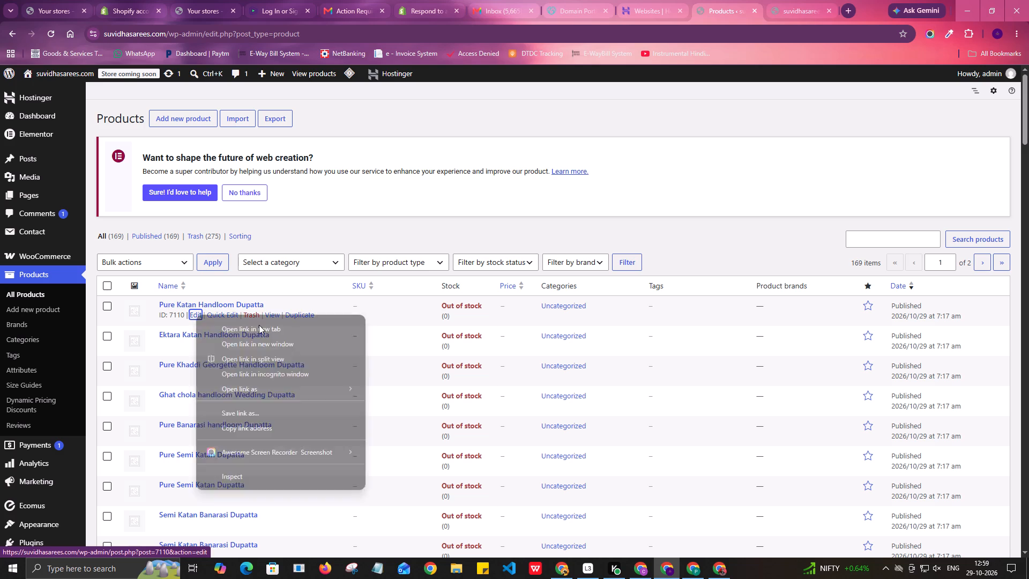
pyautogui.click(254, 331)
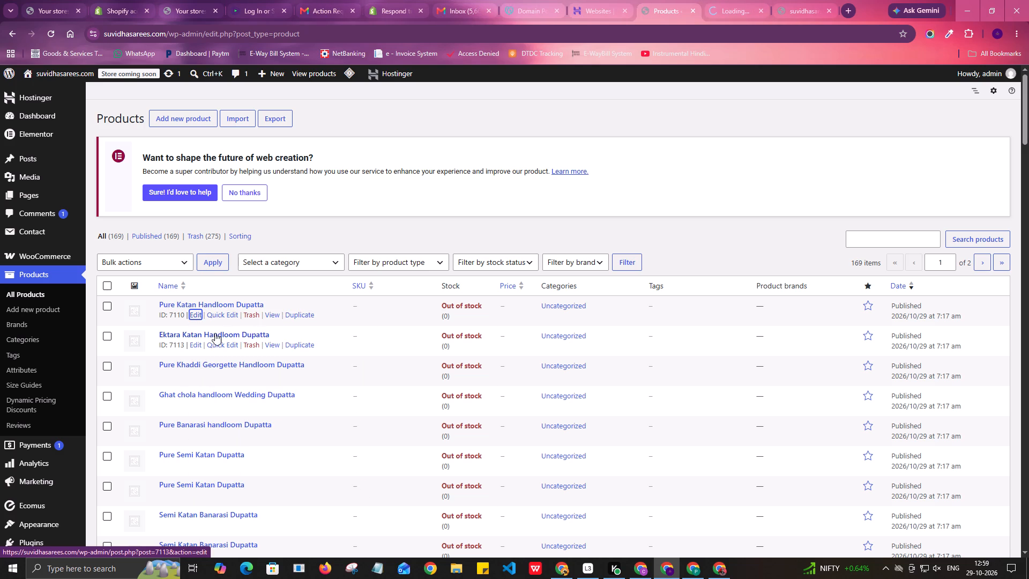
pyautogui.click(739, 3)
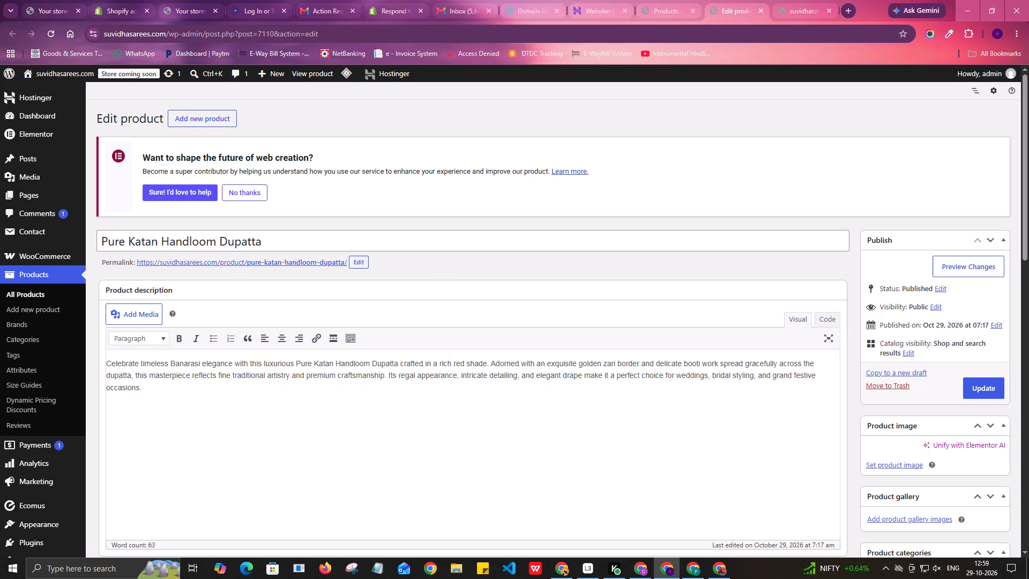
# Assign the product to the Dupattas and Banarasi Dupattas categories and remove it from Uncategorized.
pyautogui.scroll(-4, 720, 302)
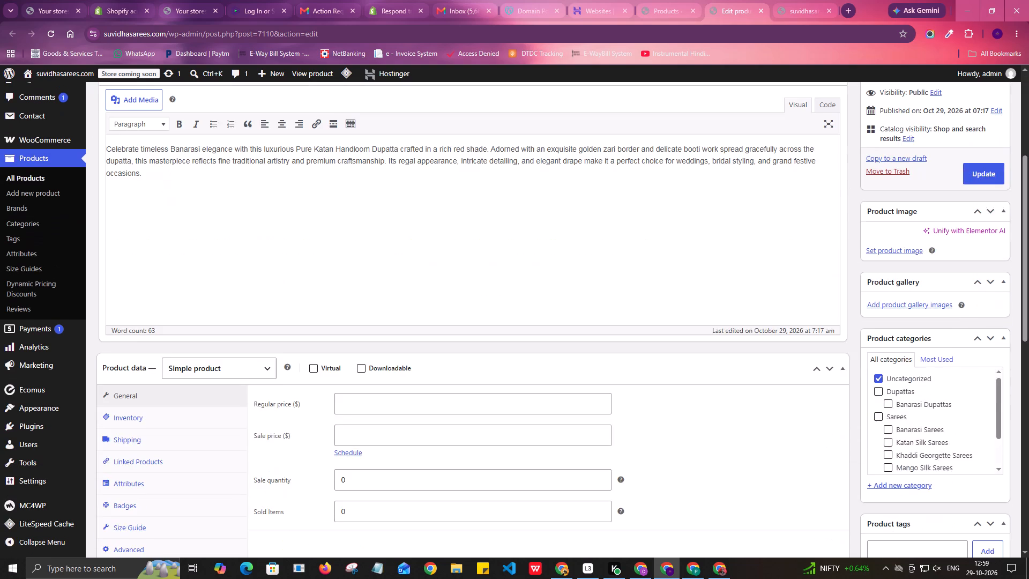
pyautogui.scroll(-3, 720, 302)
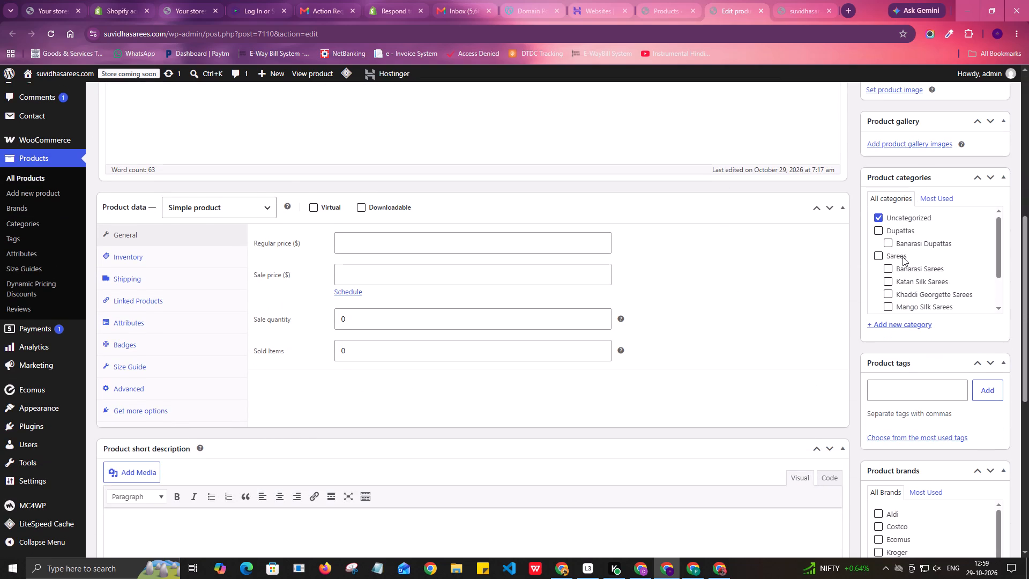
pyautogui.click(890, 242)
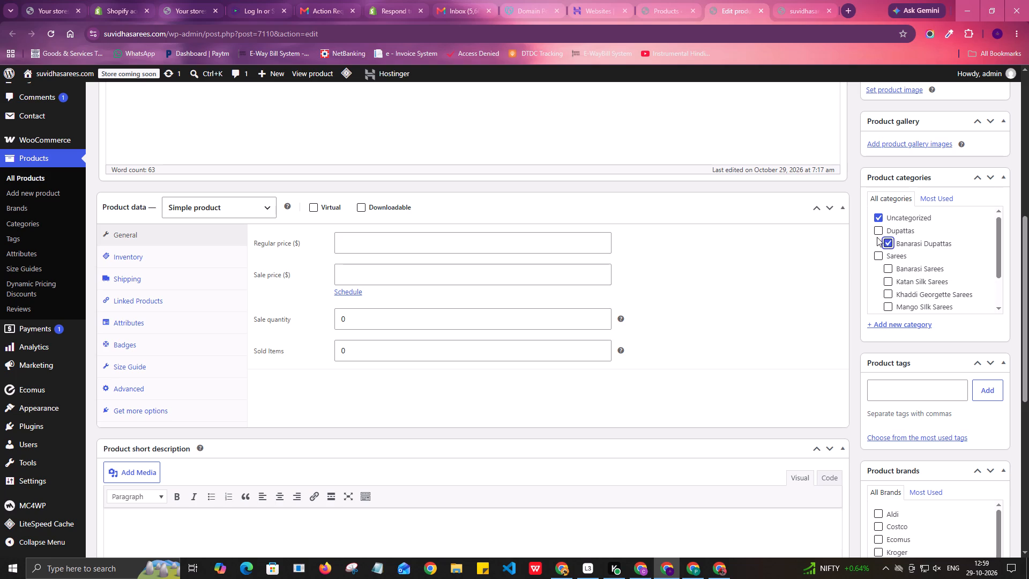
pyautogui.click(879, 230)
pyautogui.click(879, 220)
pyautogui.scroll(10, 717, 314)
pyautogui.scroll(-5, 717, 314)
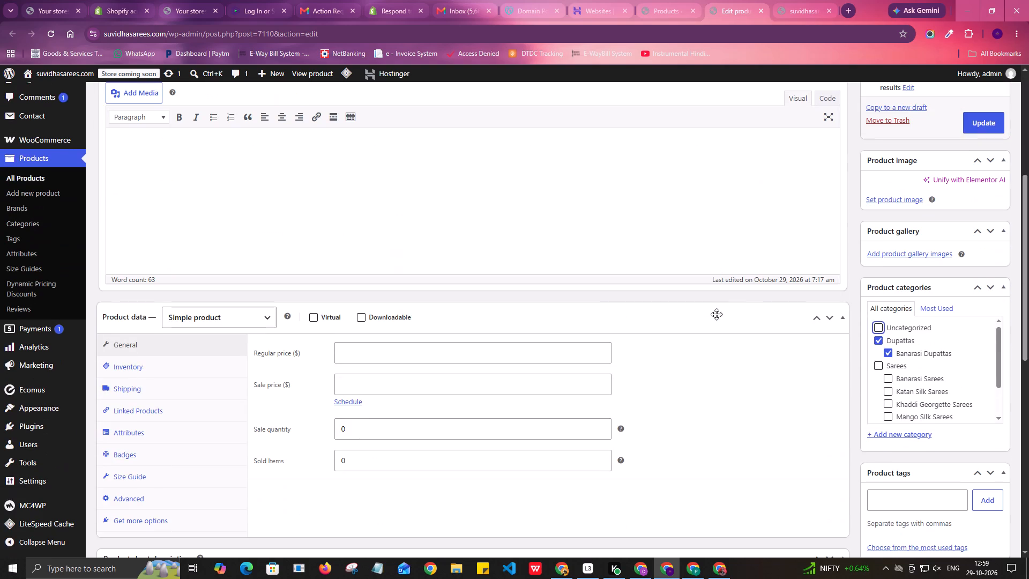
pyautogui.scroll(2, 658, 324)
pyautogui.scroll(2, 711, 317)
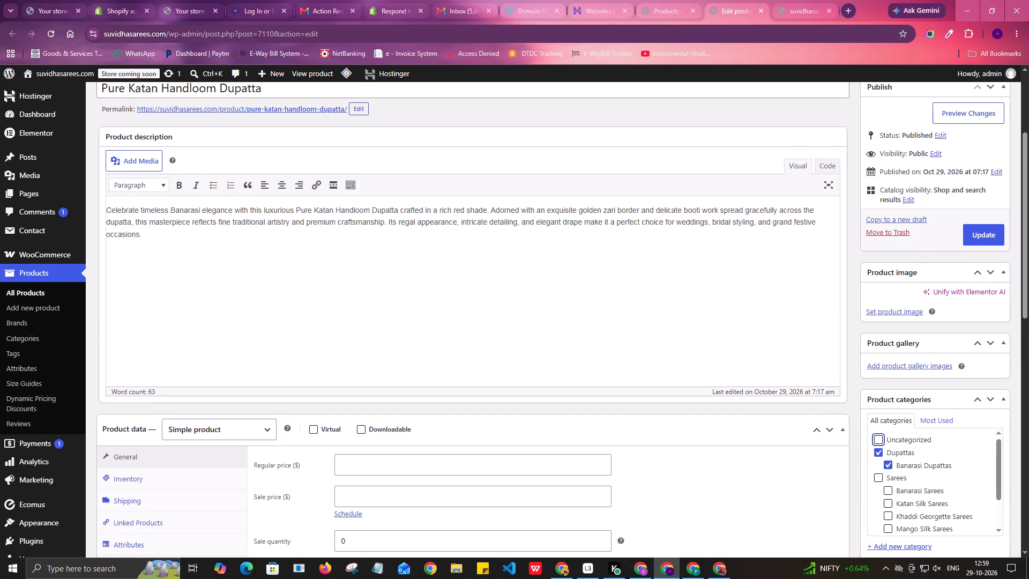
pyautogui.scroll(-3, 711, 317)
# Switch to the Shopify store's browser window and open the admin's Products list.
pyautogui.hotkey('alt', 'Tab')
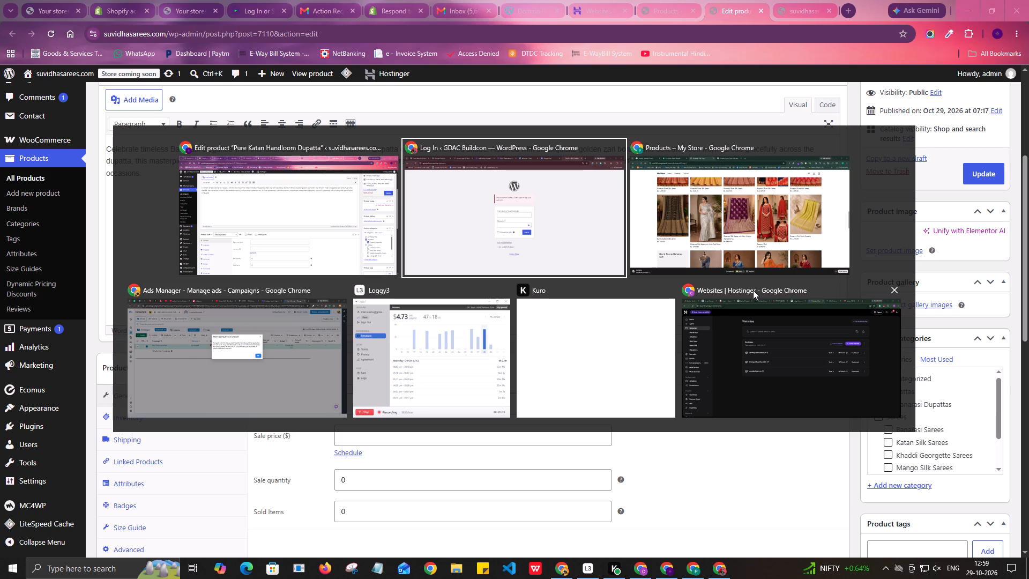
pyautogui.hotkey('alt', 'Tab')
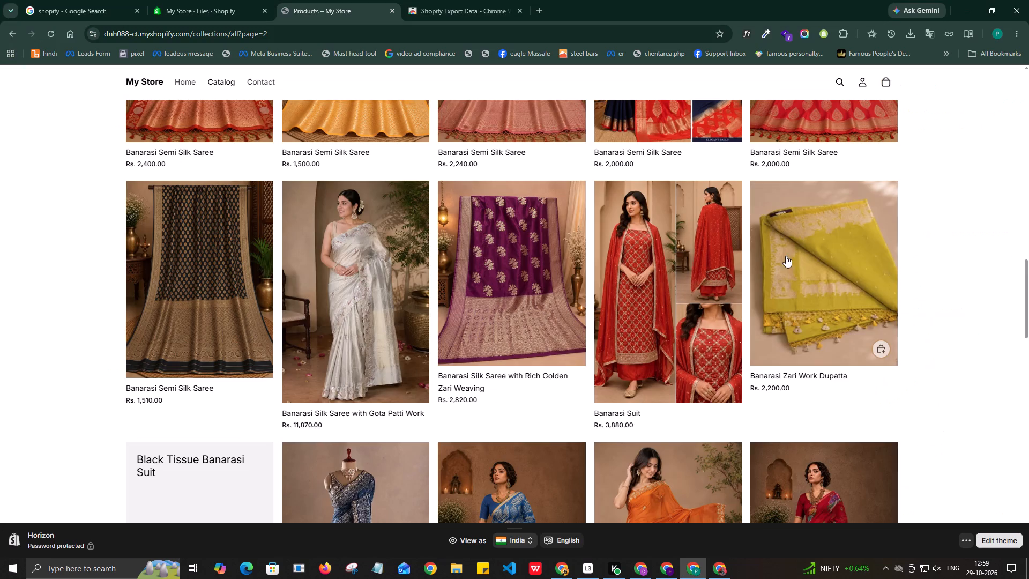
pyautogui.scroll(2, 448, 347)
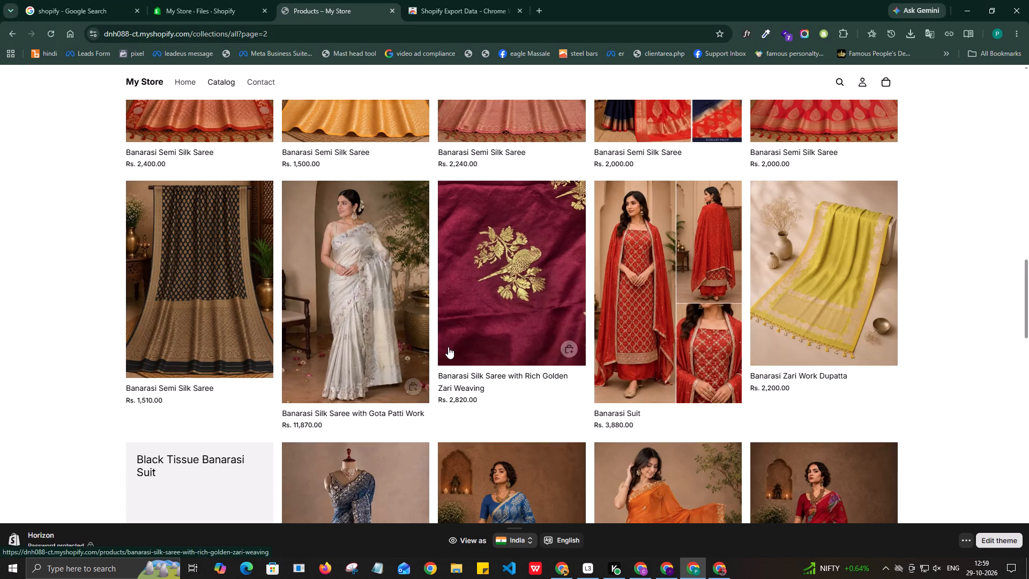
pyautogui.scroll(7, 448, 347)
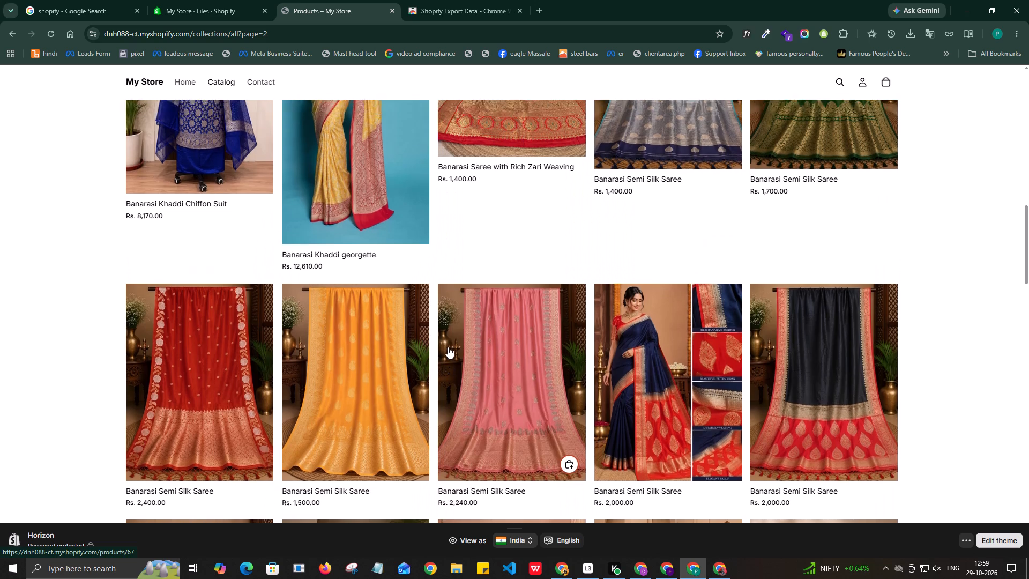
pyautogui.scroll(3, 566, 363)
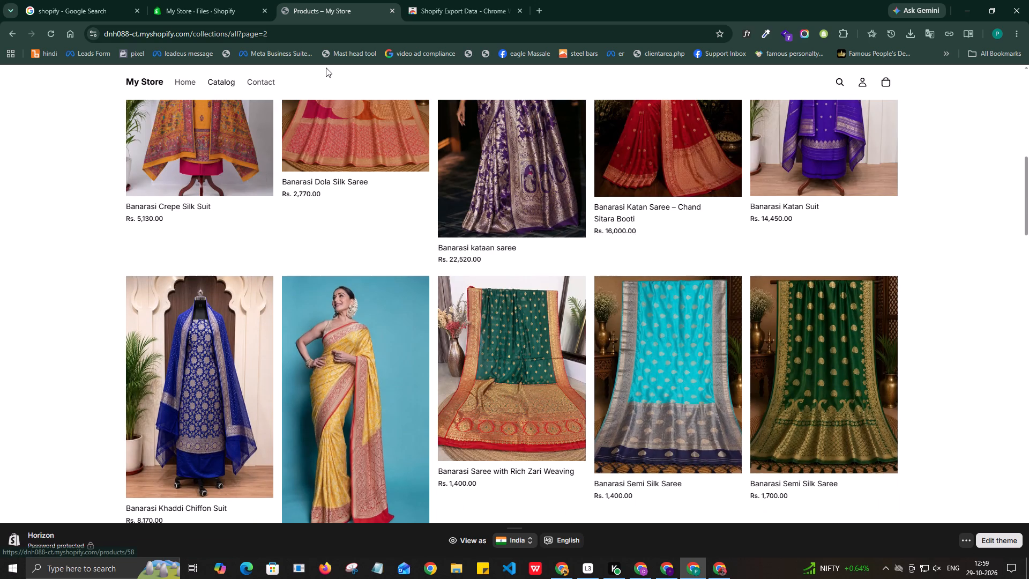
pyautogui.click(223, 3)
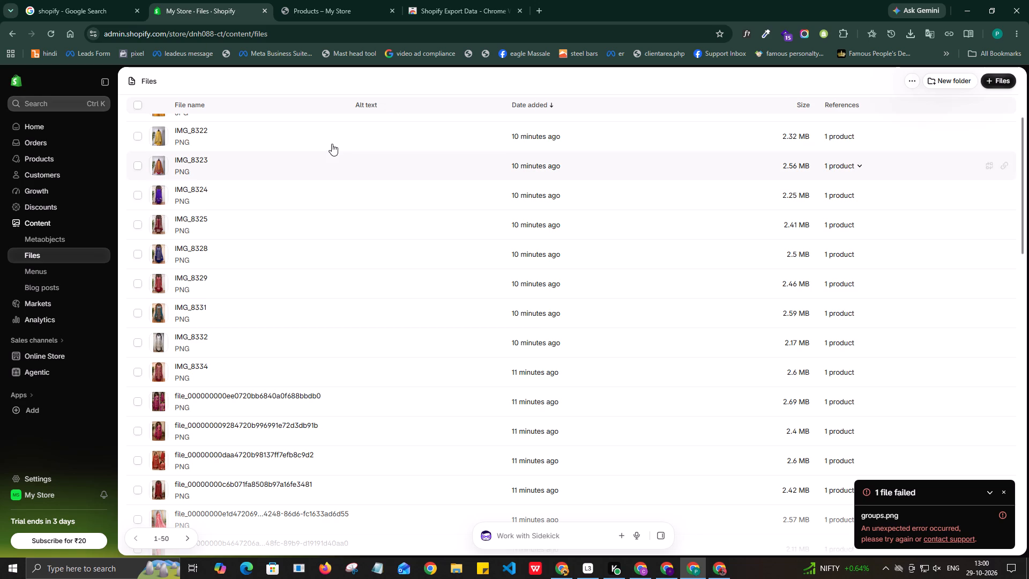
pyautogui.scroll(7, 265, 324)
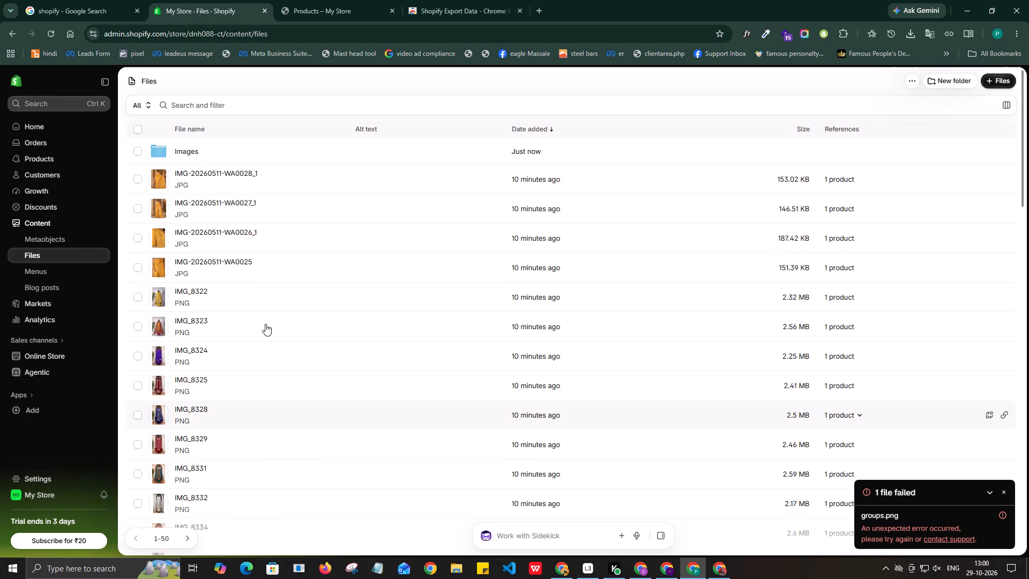
pyautogui.click(42, 158)
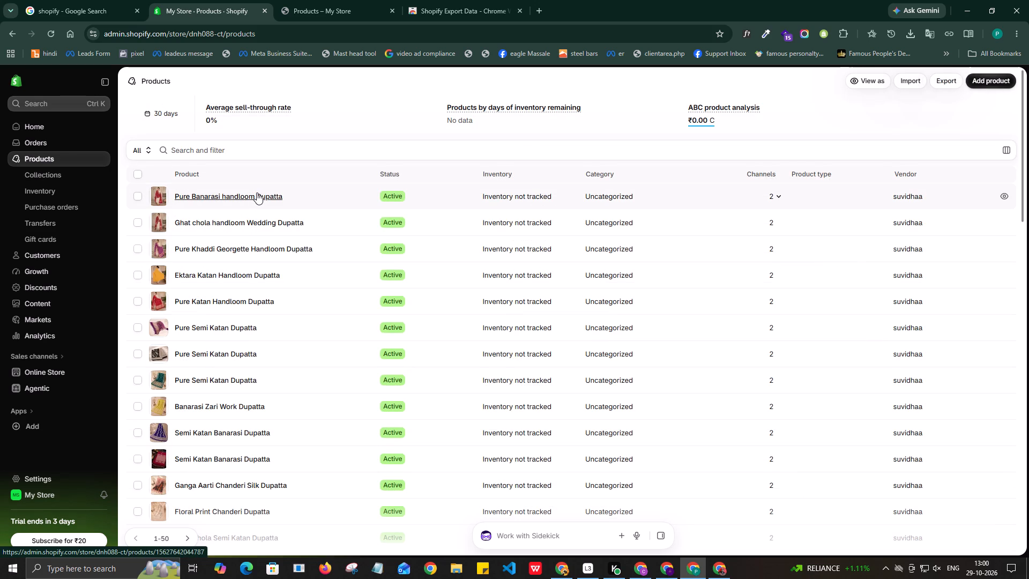
# Search the Shopify products for the title copied from WooCommerce, Pure Katan Handloom Dupatta, and open the matching product.
pyautogui.hotkey('alt', 'Tab')
pyautogui.scroll(4, 359, 259)
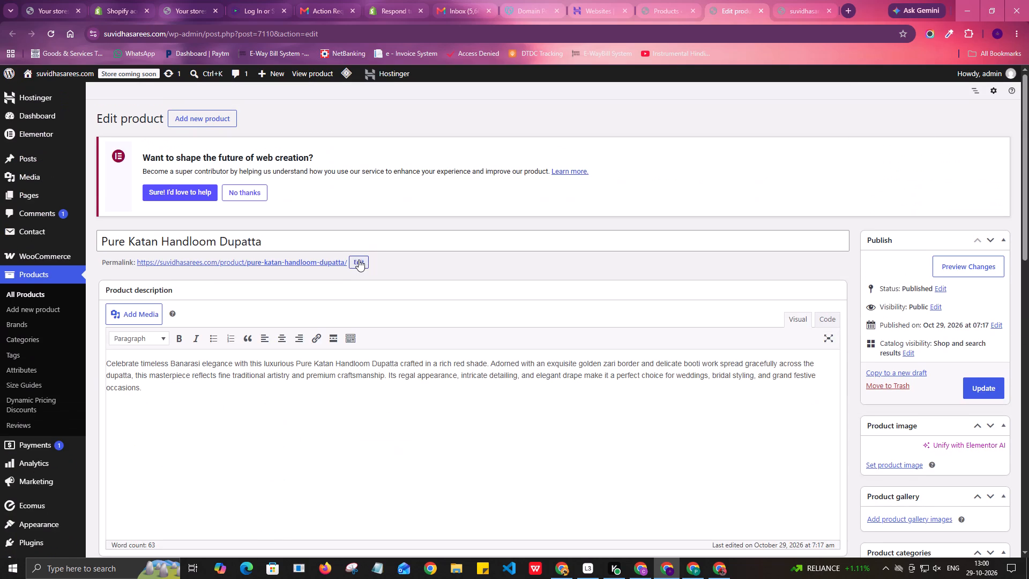
pyautogui.hotkey('alt', 'Tab')
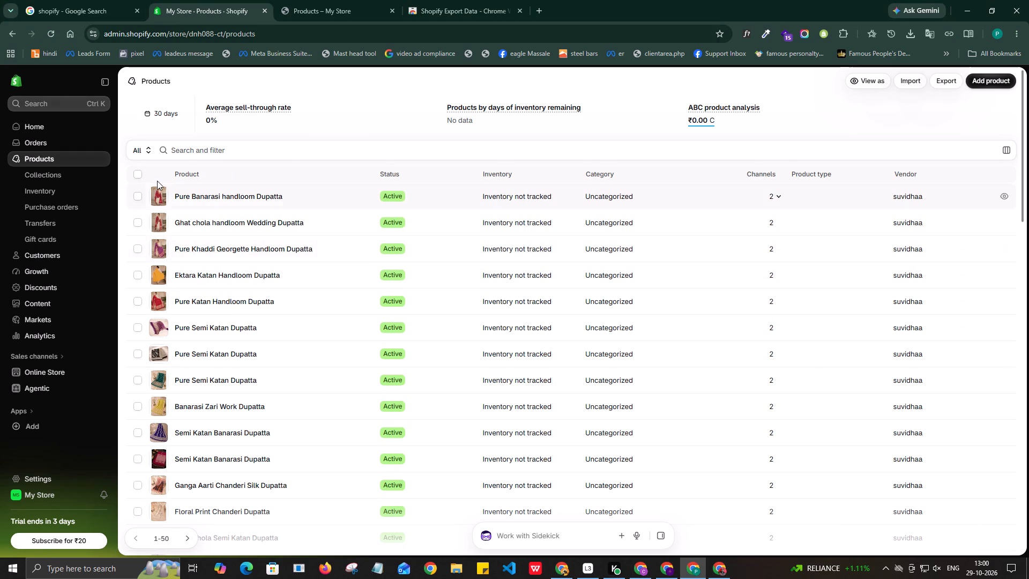
pyautogui.click(210, 150)
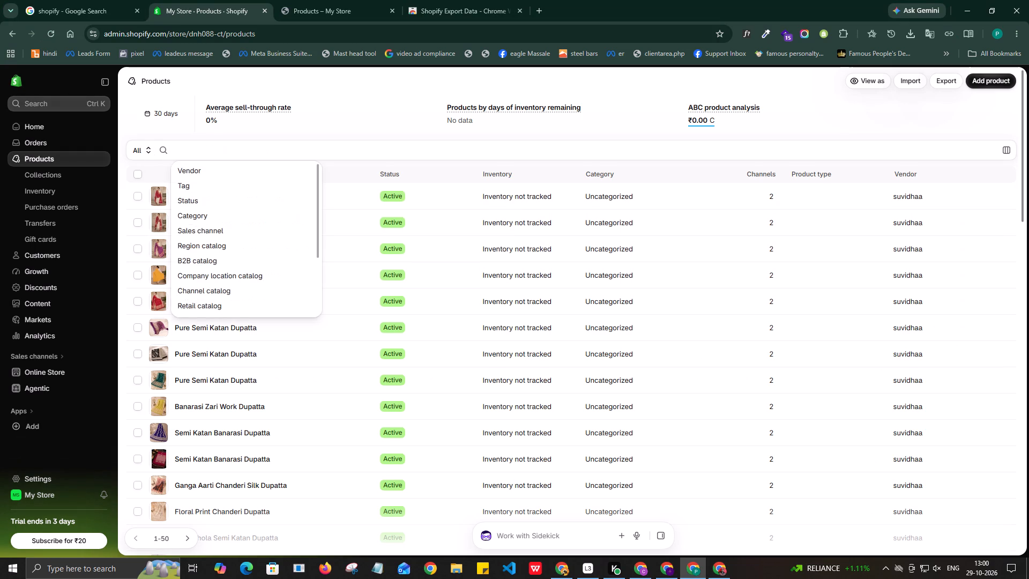
pyautogui.hotkey('alt', 'Tab')
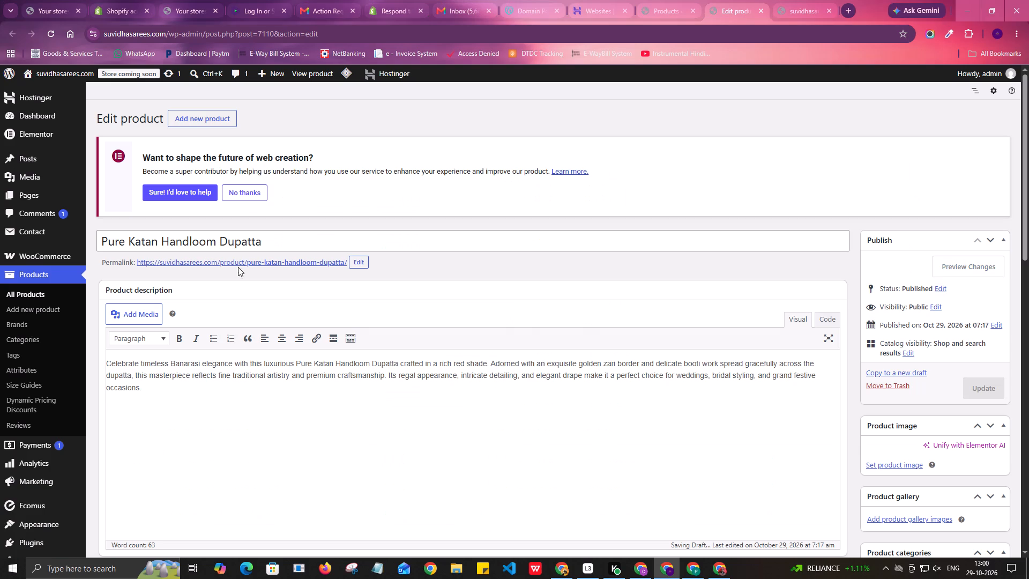
pyautogui.click(251, 239)
pyautogui.hotkey('ctrl', 'a')
pyautogui.hotkey('ctrl', 'c')
pyautogui.hotkey('alt', 'Tab')
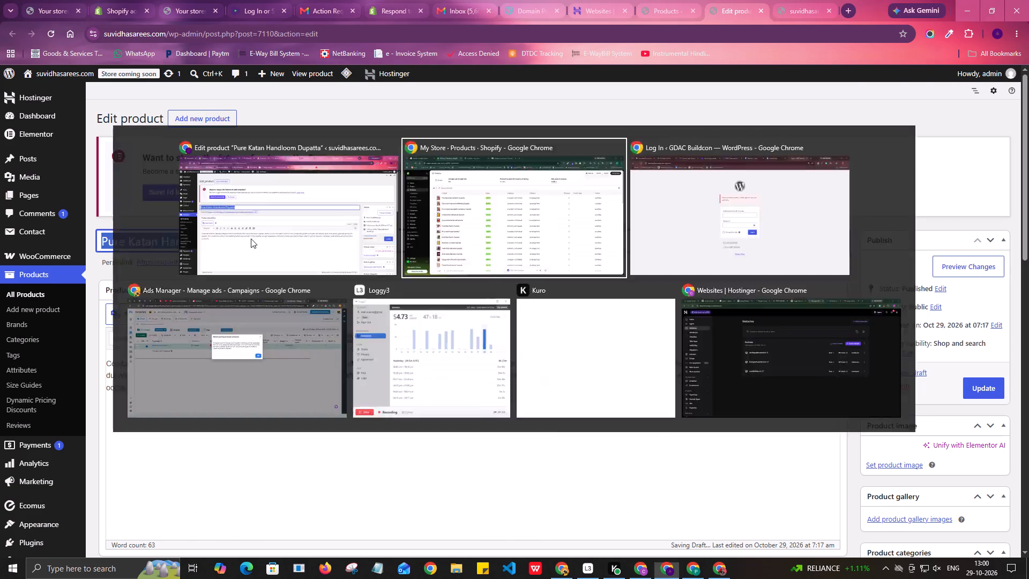
pyautogui.click(267, 153)
pyautogui.hotkey('ctrl', 'v')
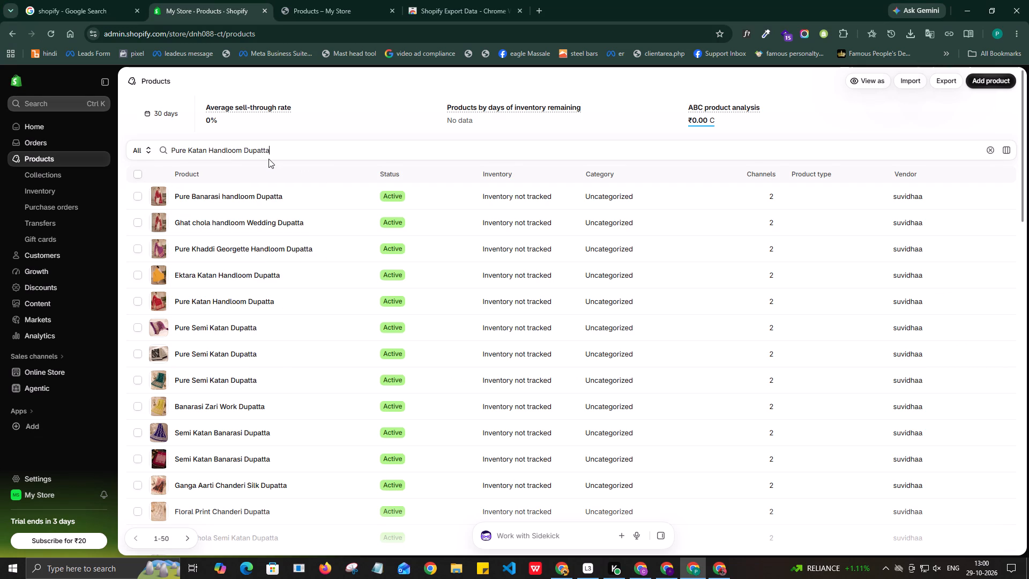
pyautogui.press('Return')
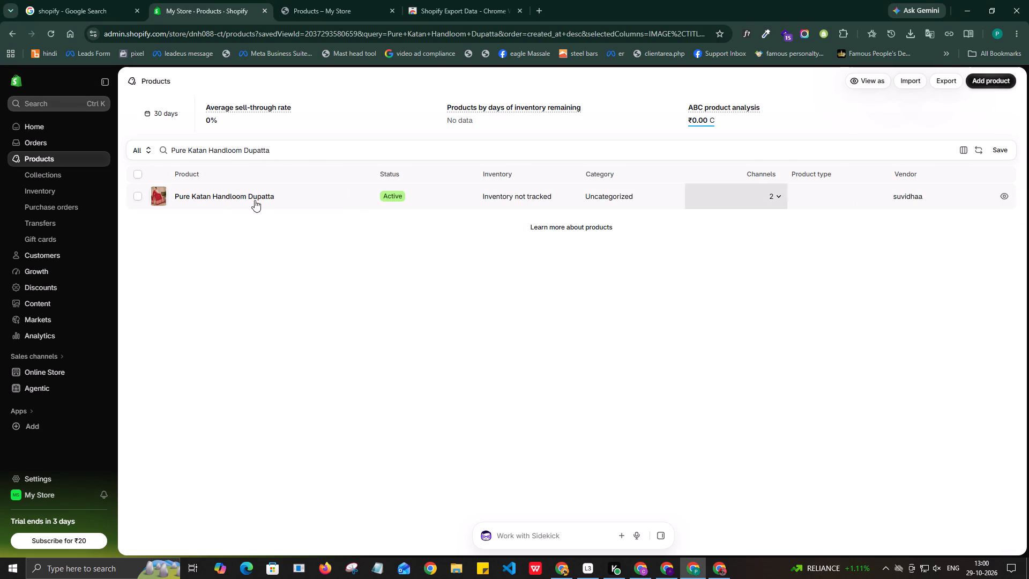
pyautogui.click(209, 196)
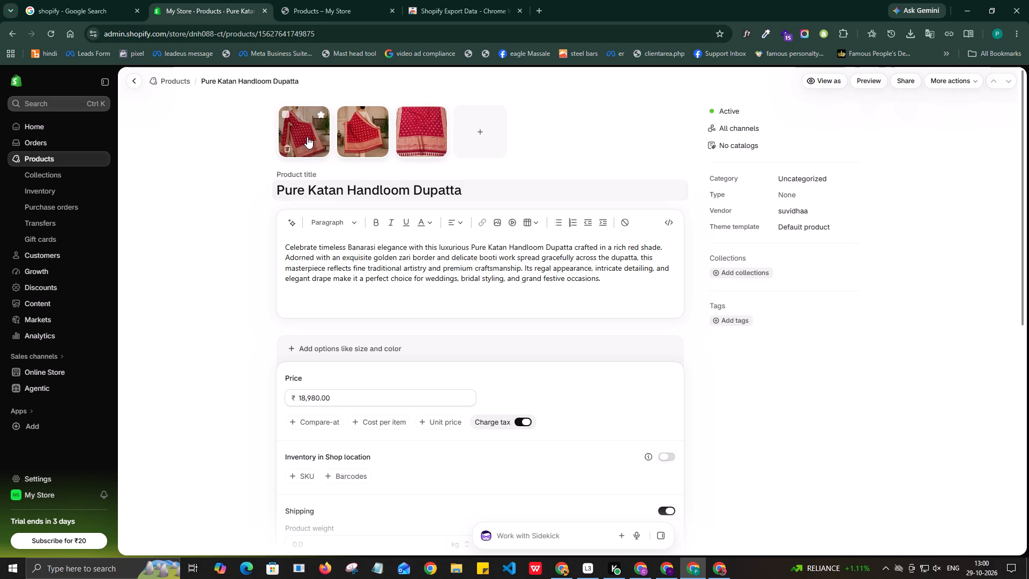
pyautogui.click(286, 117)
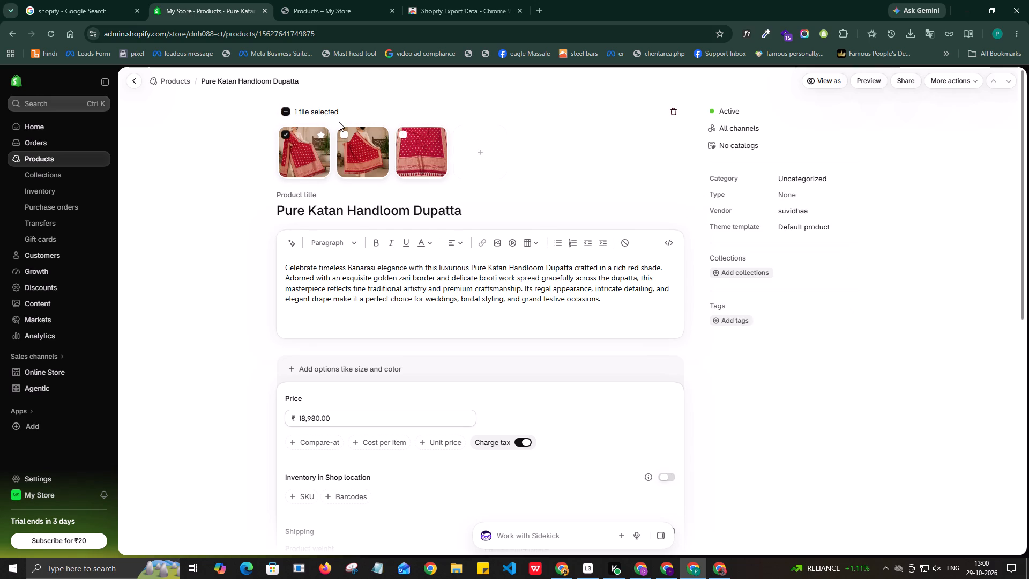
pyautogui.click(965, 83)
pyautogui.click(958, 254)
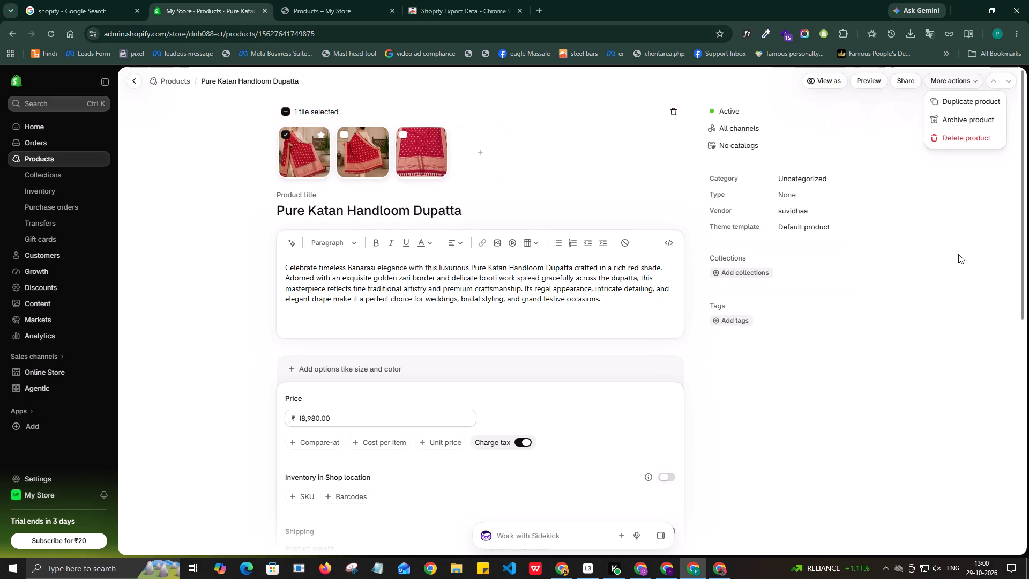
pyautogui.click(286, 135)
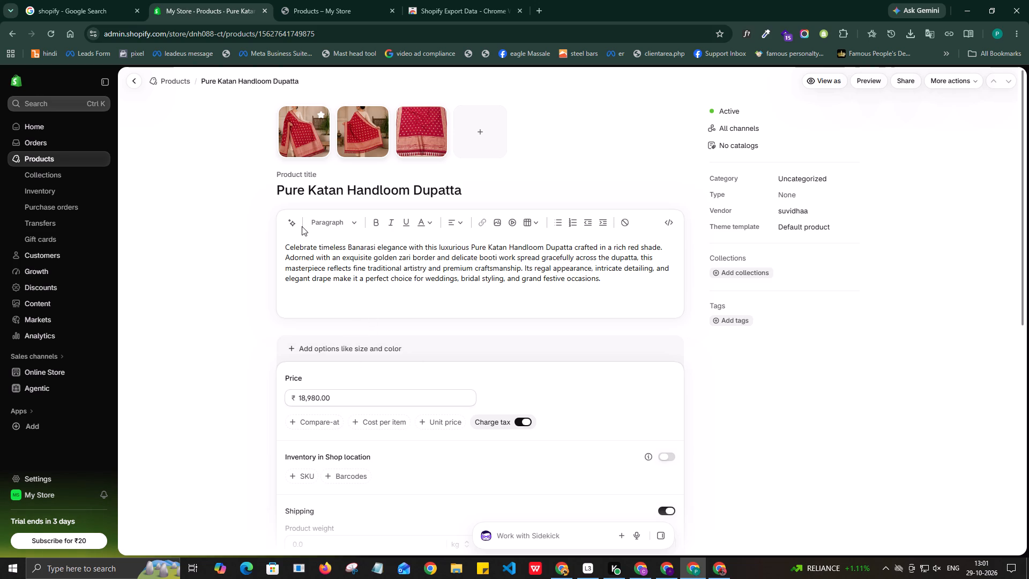
# Check the dupatta's price in Shopify and return to the price settings of the matching WooCommerce product.
pyautogui.moveTo(351, 396); pyautogui.dragTo(258, 396)
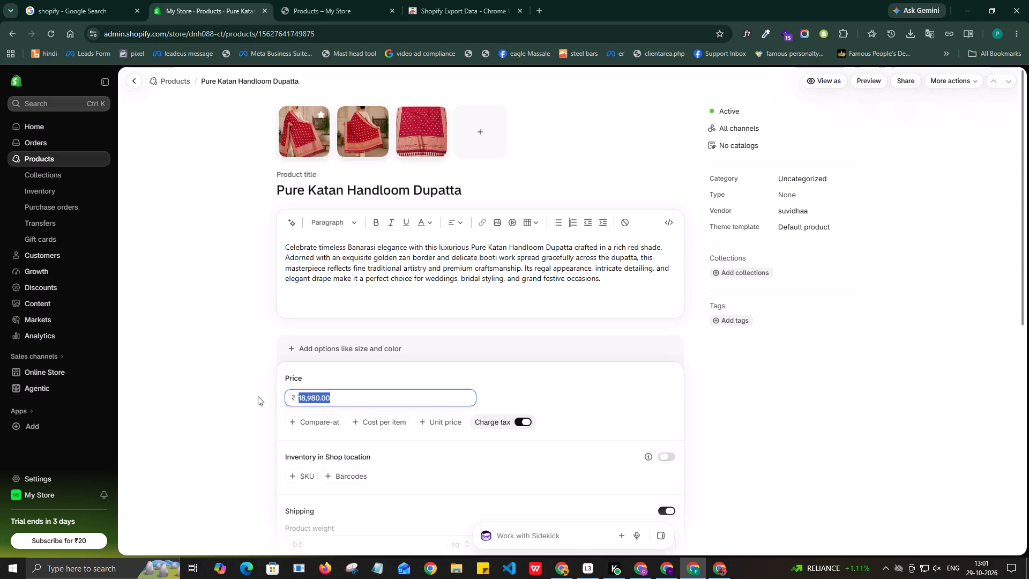
pyautogui.moveTo(258, 396); pyautogui.dragTo(250, 396)
pyautogui.hotkey('alt', 'Tab')
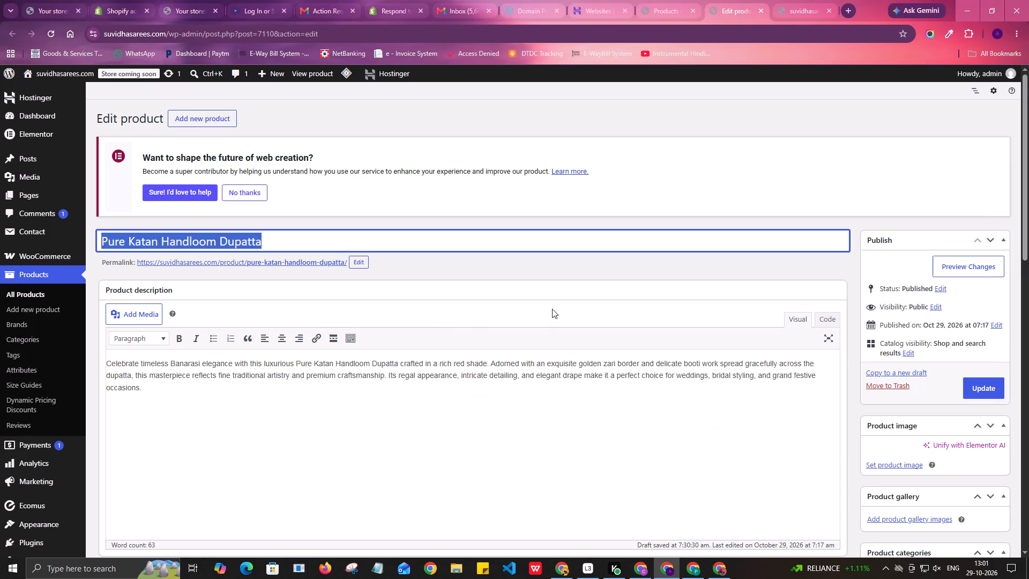
pyautogui.scroll(-4, 614, 404)
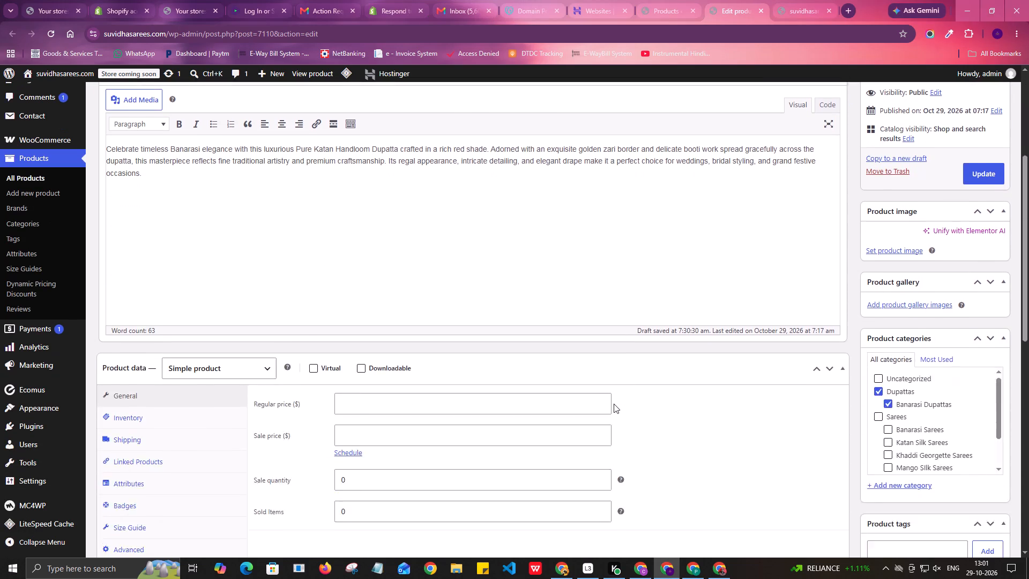
pyautogui.scroll(-2, 614, 404)
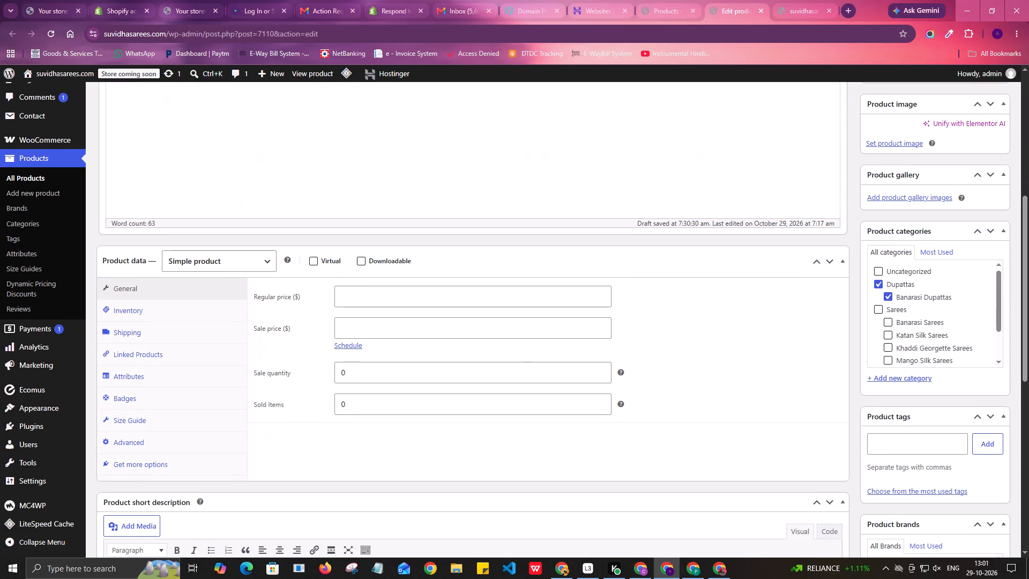
pyautogui.hotkey('alt', 'Tab')
pyautogui.hotkey('alt', 'Tab')
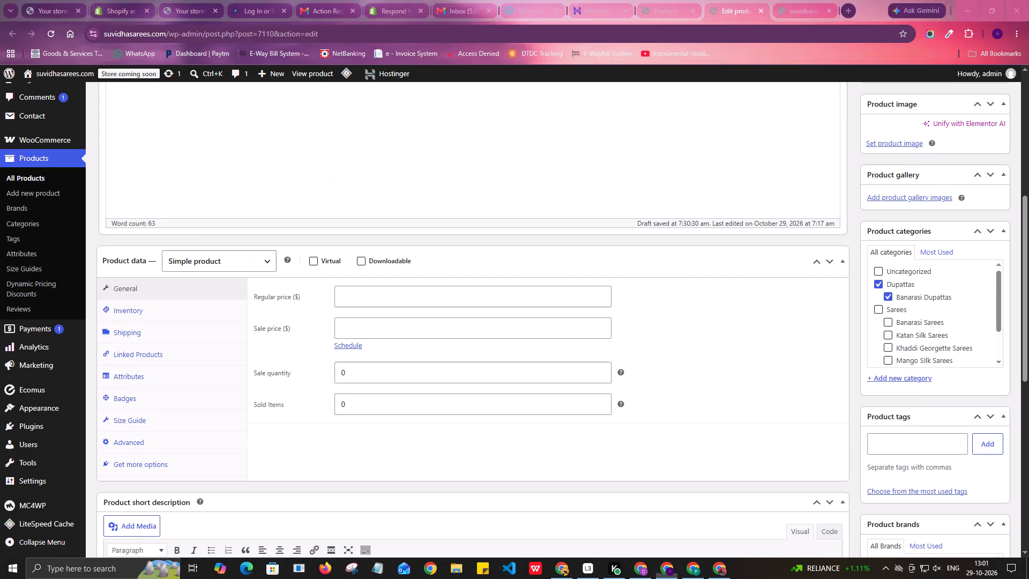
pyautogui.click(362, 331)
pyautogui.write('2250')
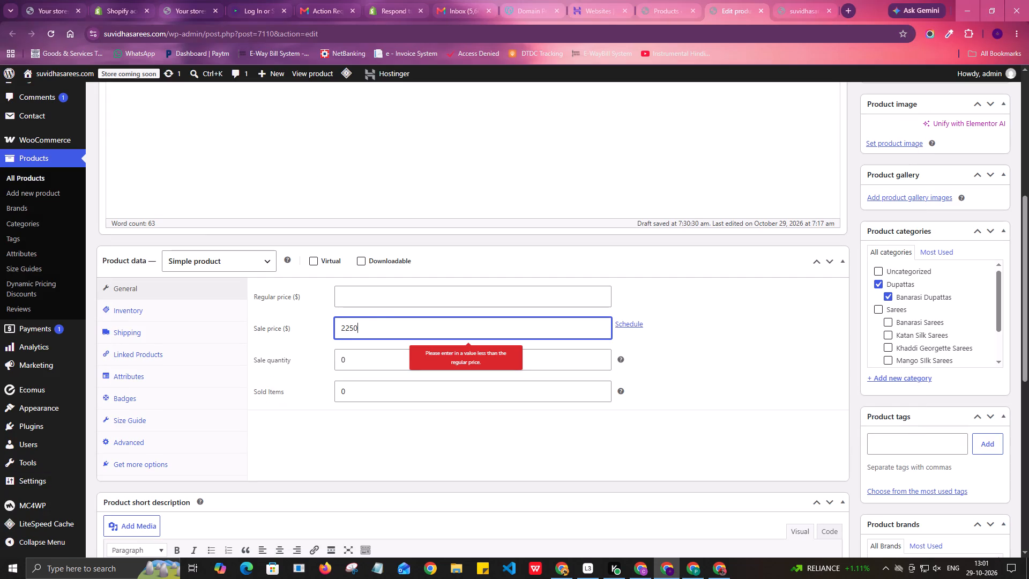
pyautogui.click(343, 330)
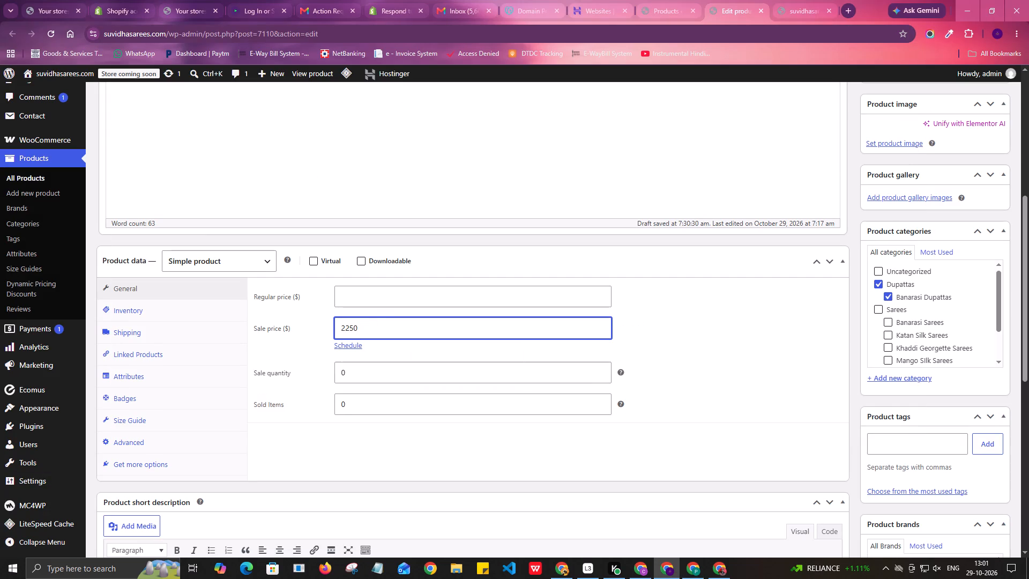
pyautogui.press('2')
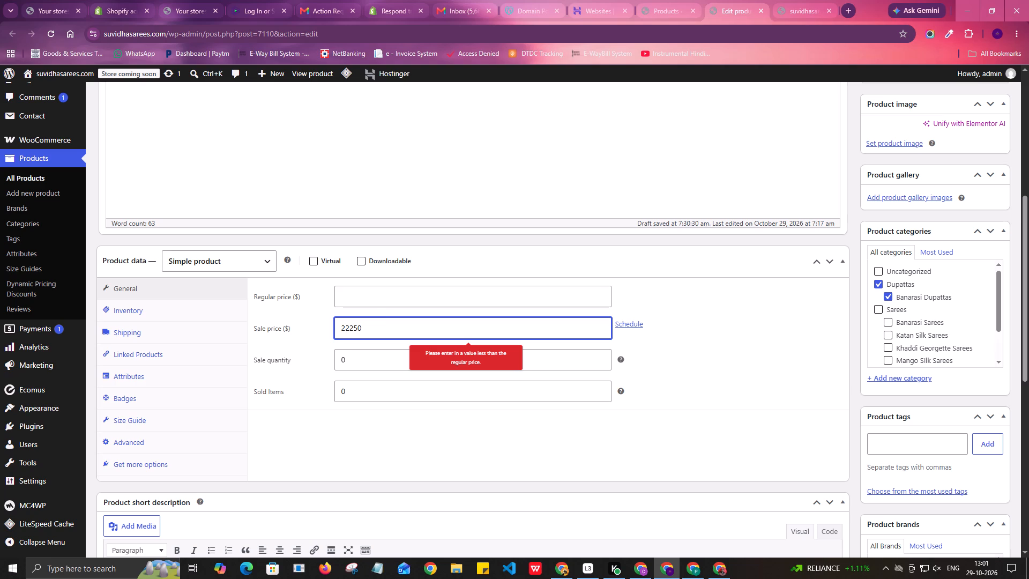
# Set the WooCommerce product's regular price to 22500, comparing it with the Shopify listing.
pyautogui.click(379, 296)
pyautogui.hotkey('alt', 'Tab')
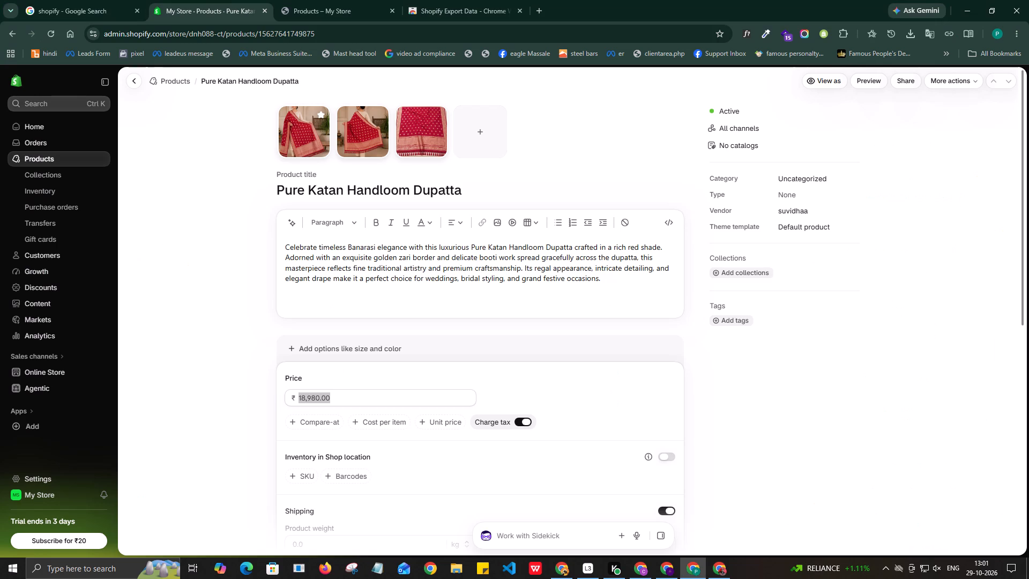
pyautogui.hotkey('alt', 'Tab')
pyautogui.hotkey('alt', 'Tab')
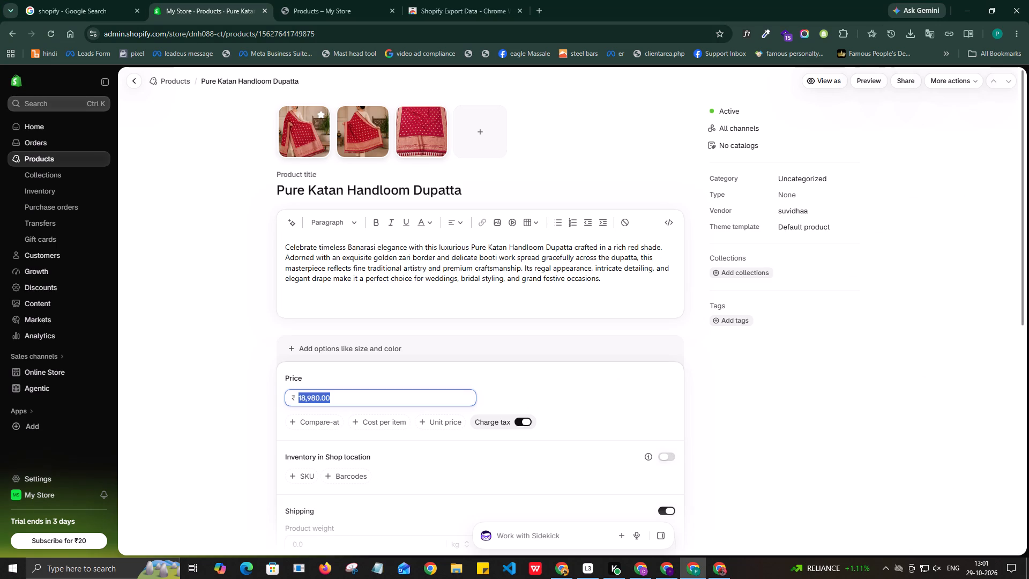
pyautogui.hotkey('alt', 'Tab')
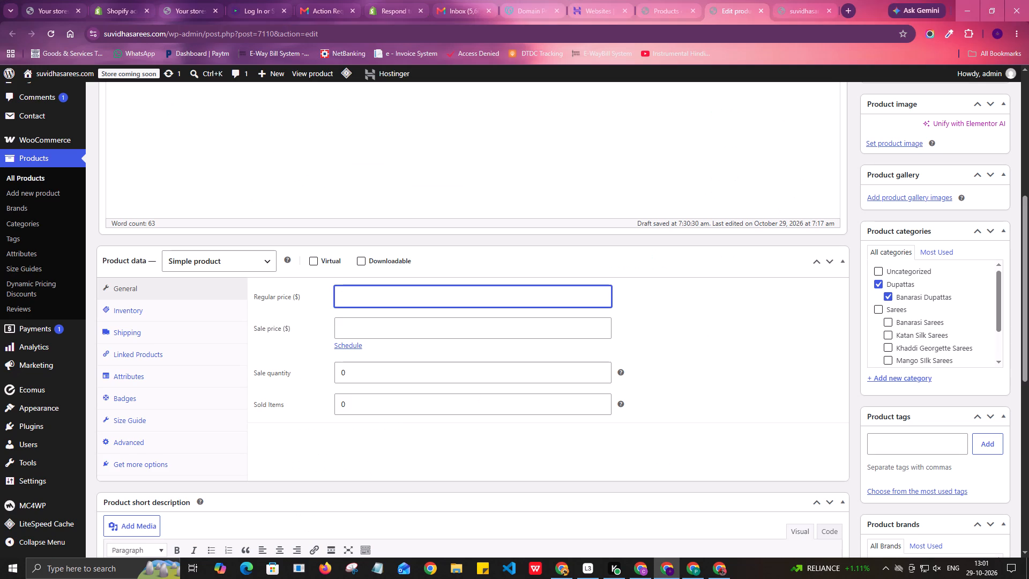
pyautogui.write('22')
pyautogui.write('500')
# Set the product's sale price to 18980, matching the price in the Shopify listing.
pyautogui.click(397, 326)
pyautogui.hotkey('alt', 'Tab')
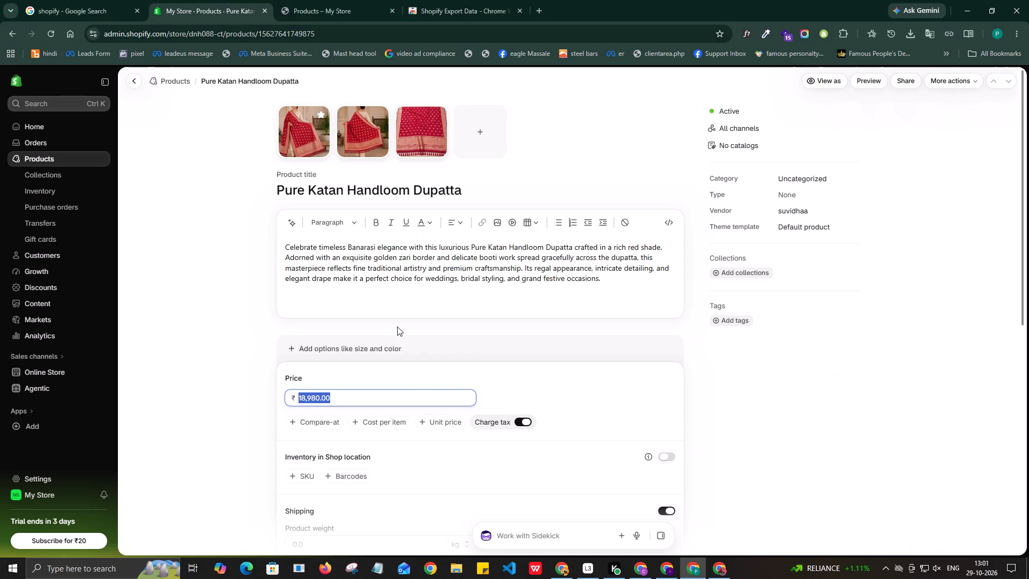
pyautogui.hotkey('alt', 'Tab')
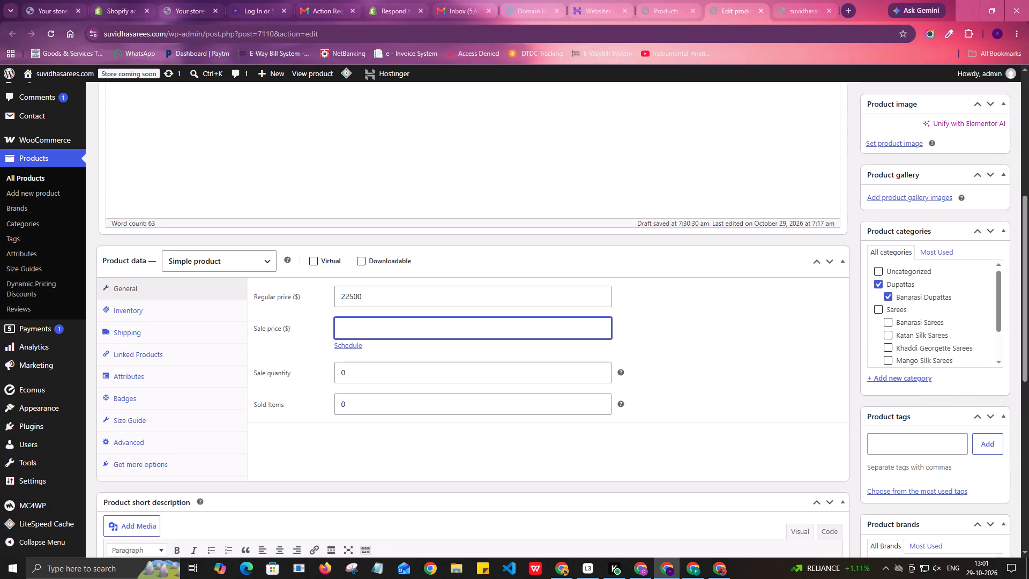
pyautogui.write('18980')
pyautogui.click(715, 325)
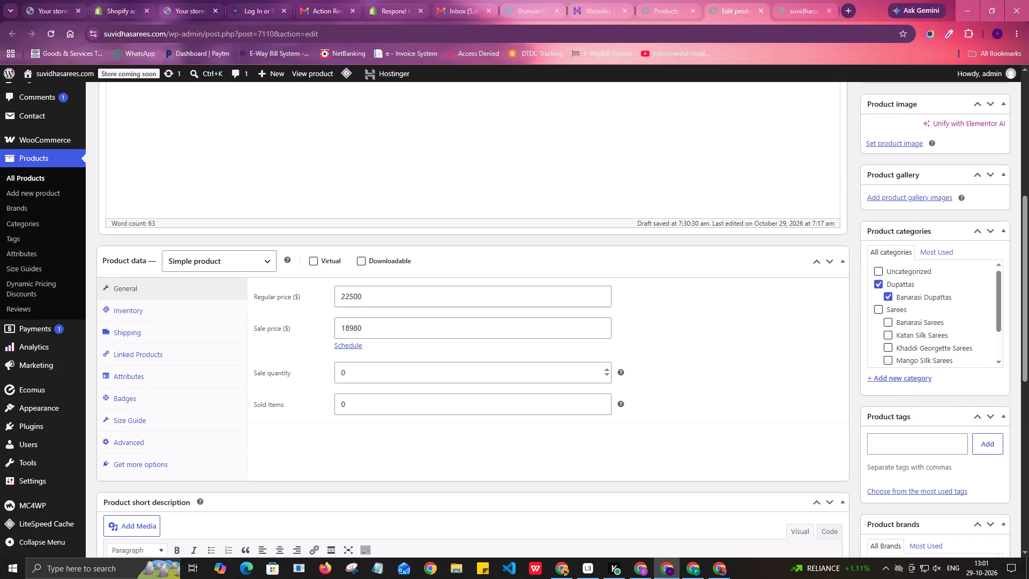
# Check the Shopify listing's inventory details and set the WooCommerce product's sale quantity to 1.
pyautogui.hotkey('alt', 'Tab')
pyautogui.scroll(-3, 411, 387)
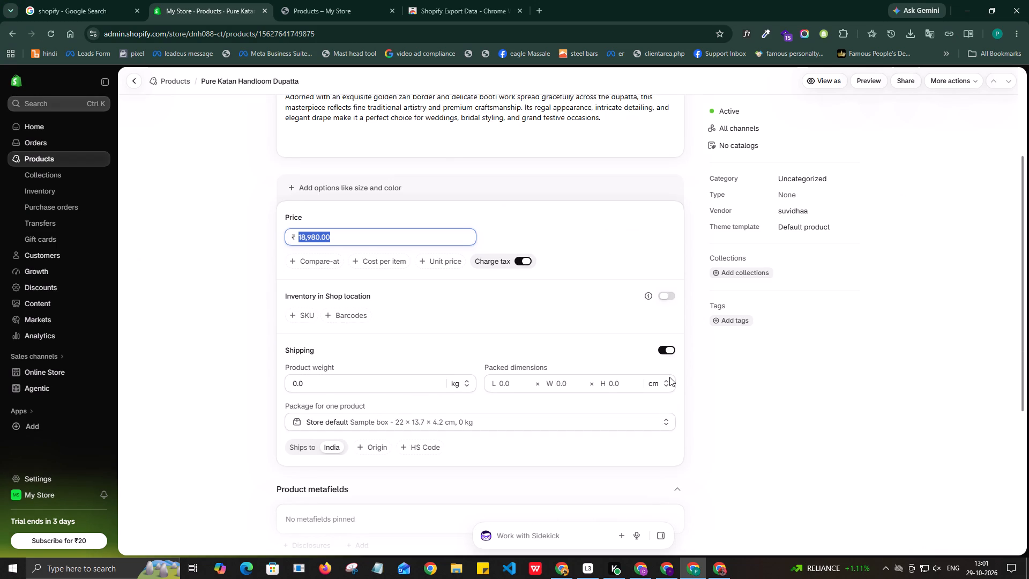
pyautogui.hotkey('alt', 'Tab')
pyautogui.moveTo(348, 373); pyautogui.dragTo(340, 373)
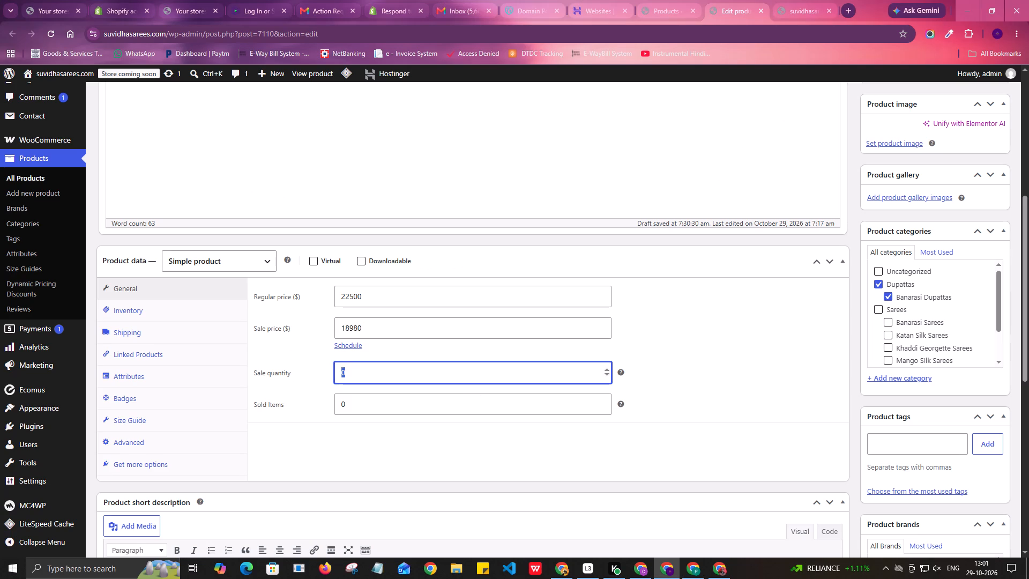
pyautogui.moveTo(340, 373); pyautogui.dragTo(339, 373)
pyautogui.press('1')
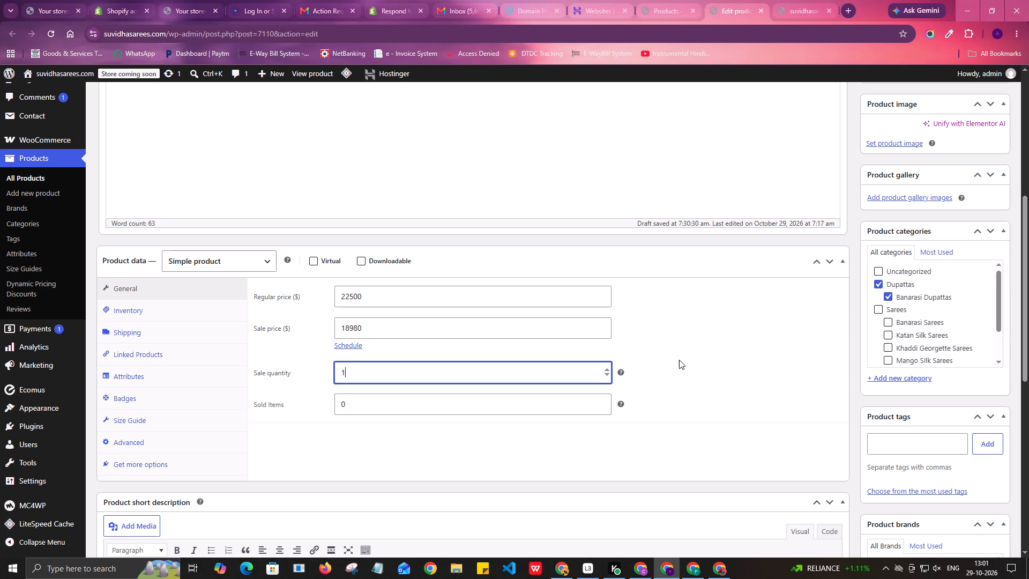
pyautogui.click(679, 360)
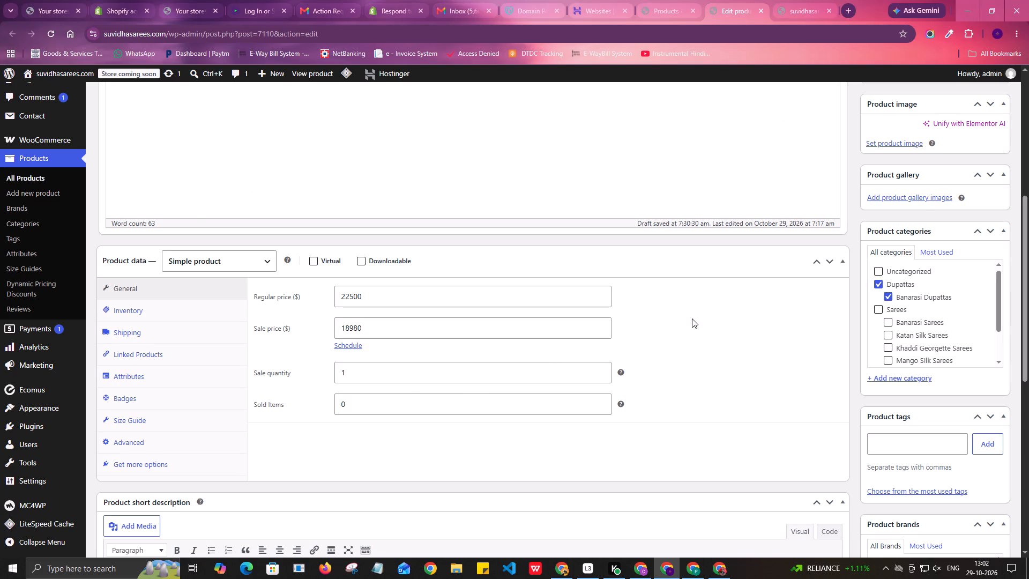
# Download all three Pure Katan Handloom Dupatta images from the Shopify product and return to its product page.
pyautogui.hotkey('alt', 'Tab')
pyautogui.scroll(-2, 416, 330)
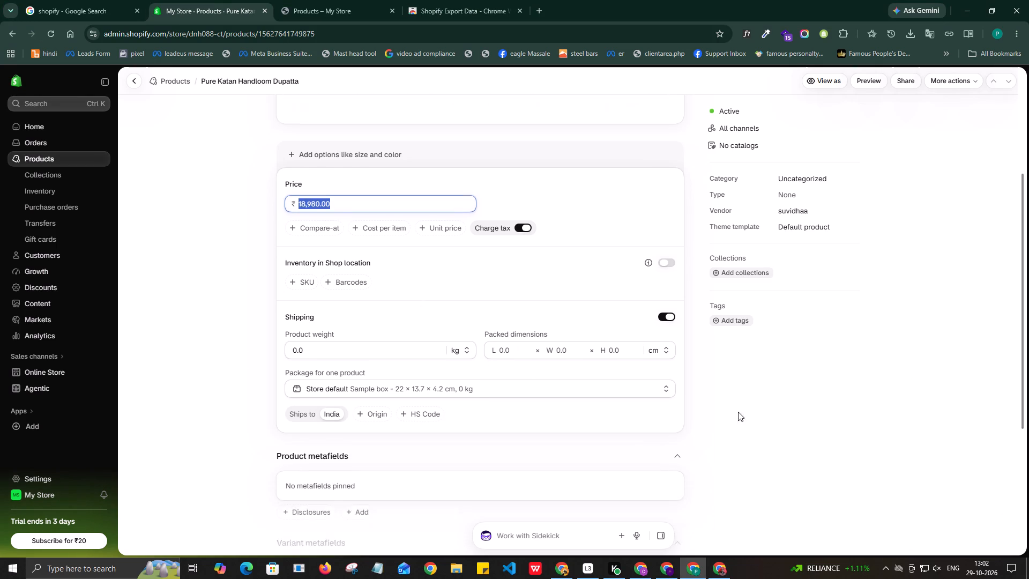
pyautogui.click(791, 415)
pyautogui.scroll(10, 486, 391)
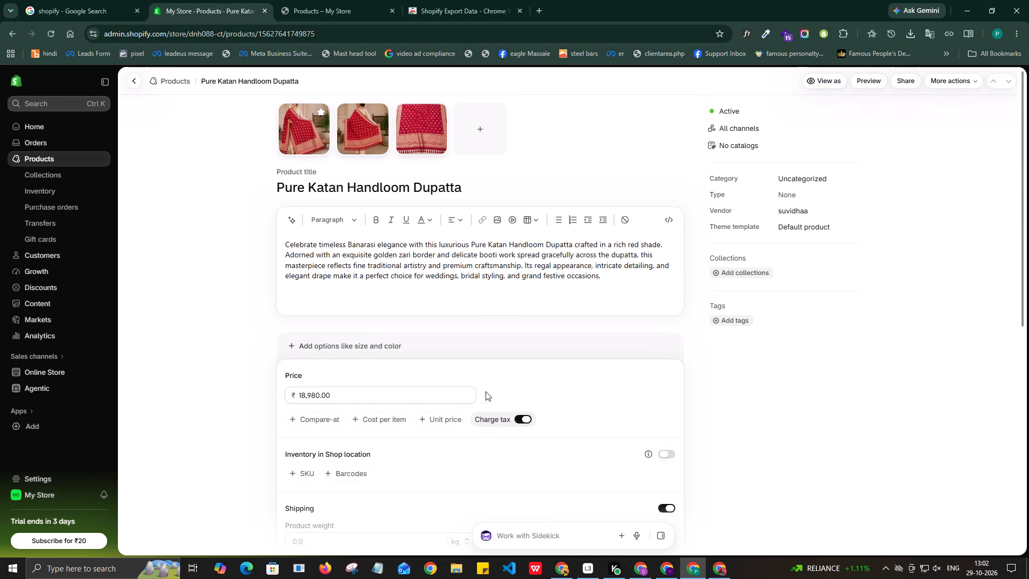
pyautogui.click(303, 134)
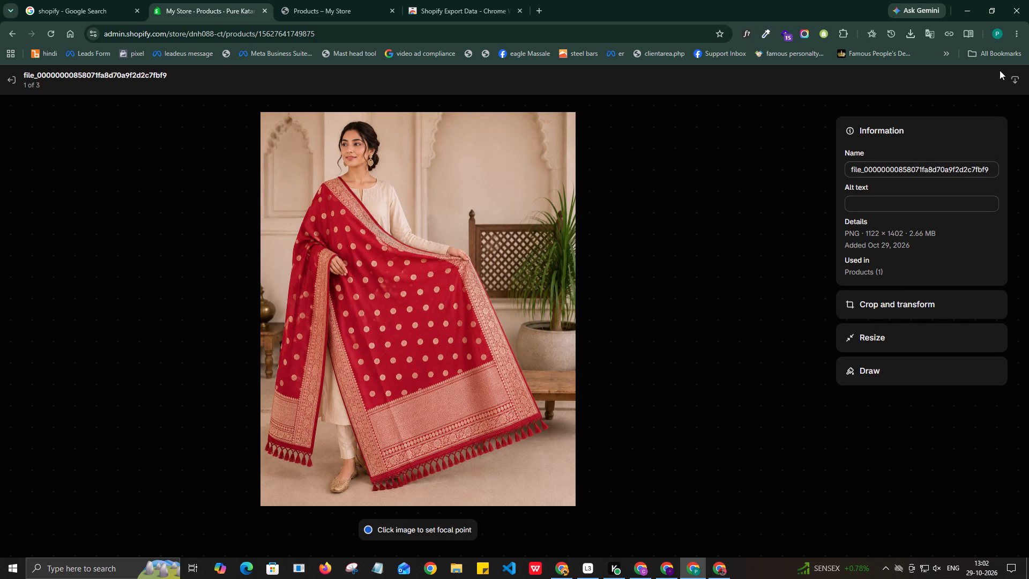
pyautogui.click(1015, 78)
pyautogui.click(813, 328)
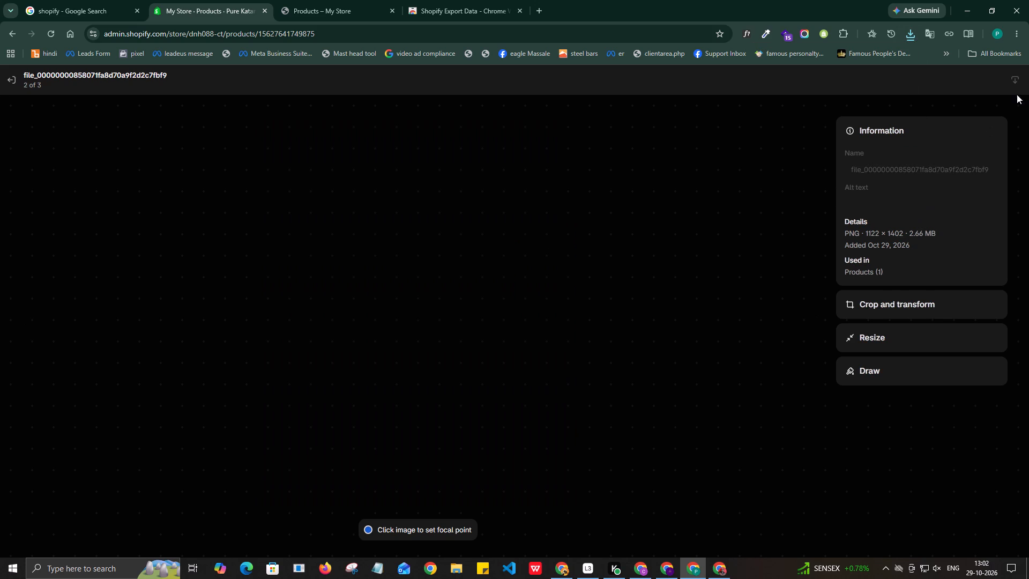
pyautogui.click(1016, 84)
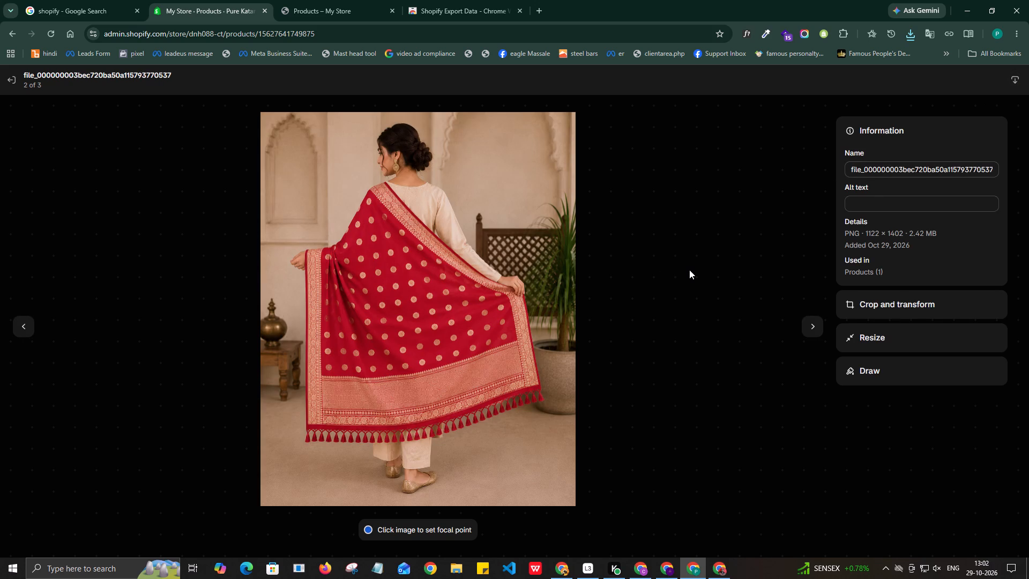
pyautogui.click(815, 323)
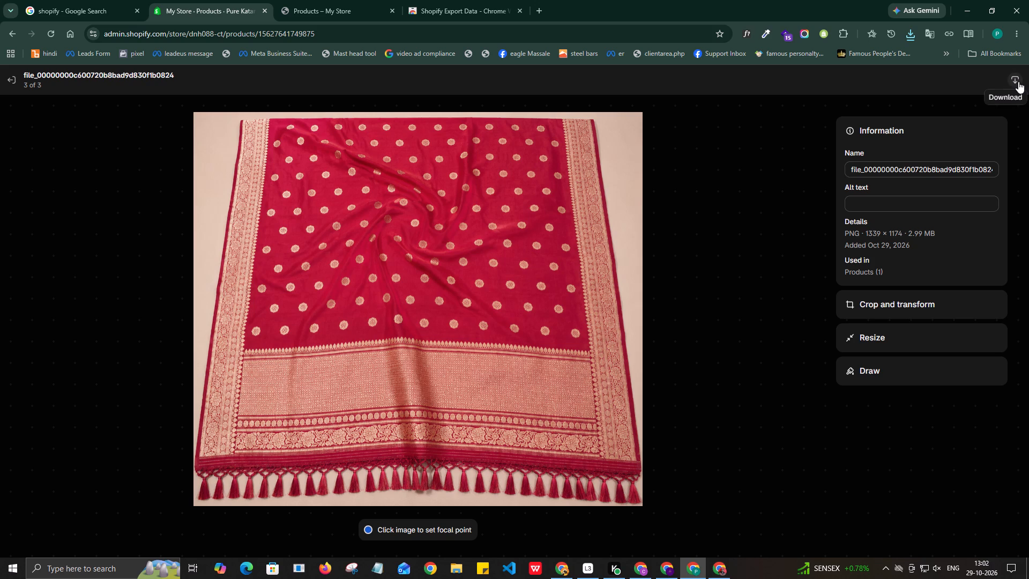
pyautogui.click(1015, 80)
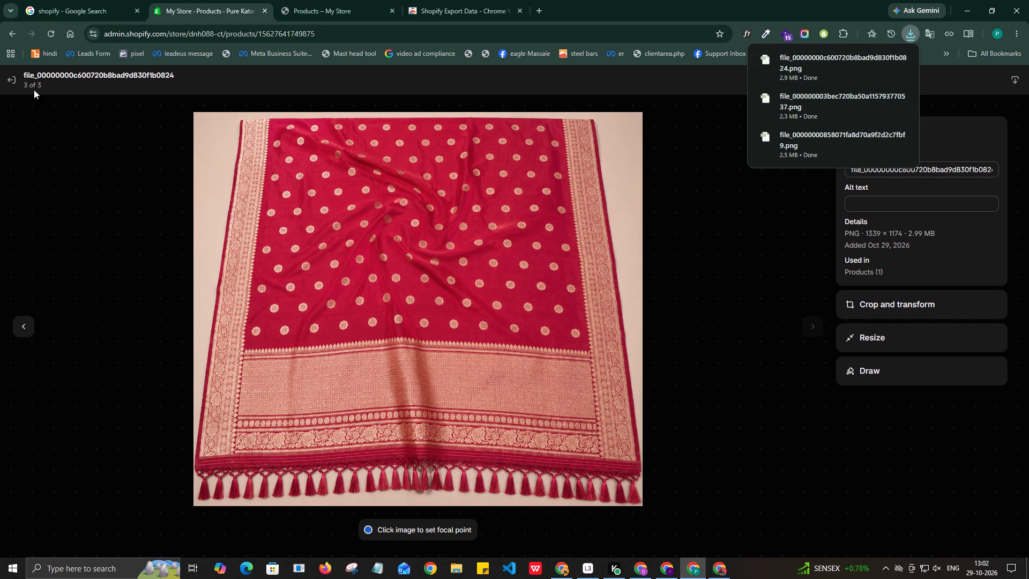
pyautogui.click(10, 77)
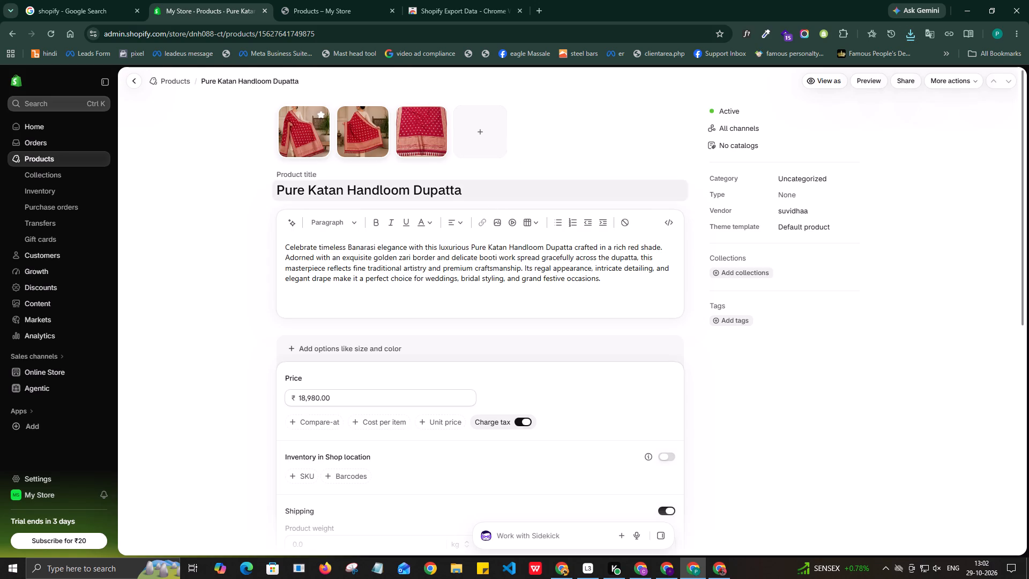
pyautogui.hotkey('alt', 'Tab')
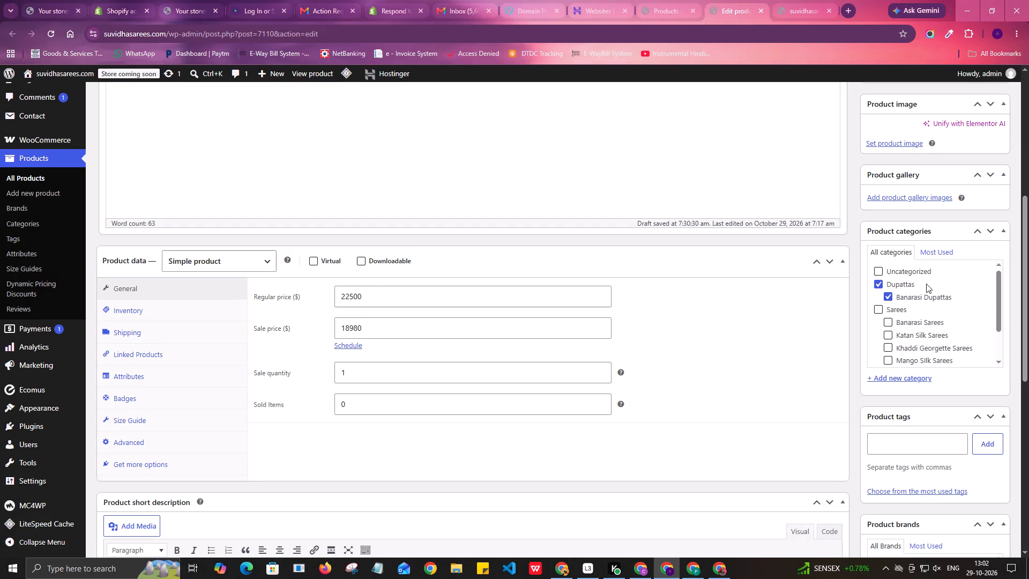
pyautogui.scroll(2, 900, 327)
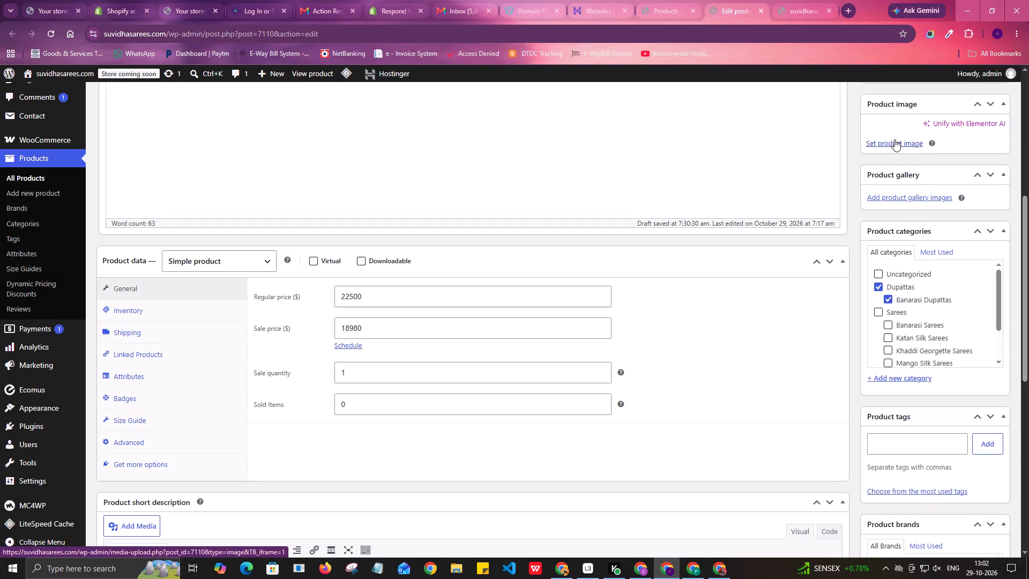
pyautogui.click(889, 142)
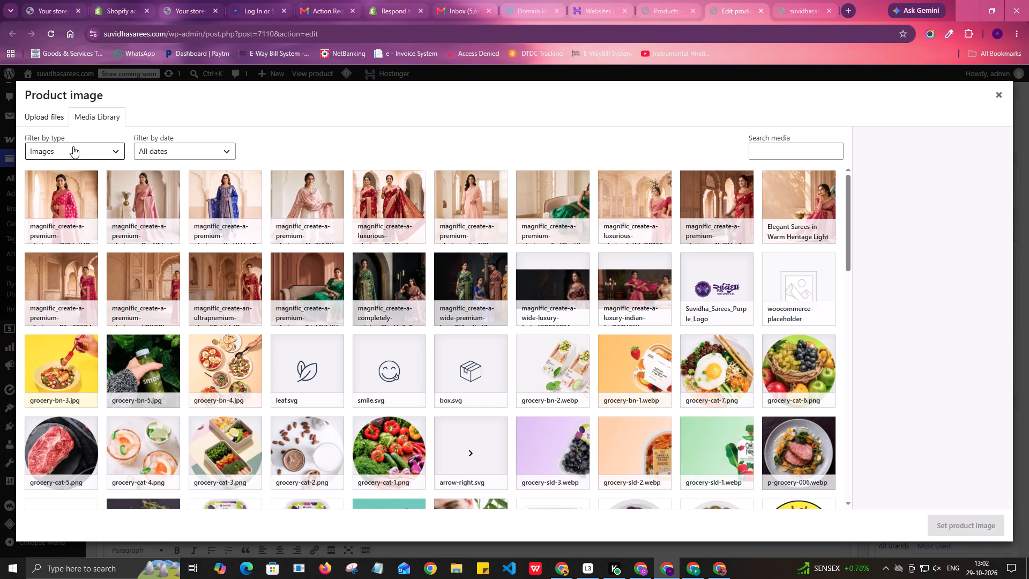
pyautogui.click(52, 117)
pyautogui.click(498, 304)
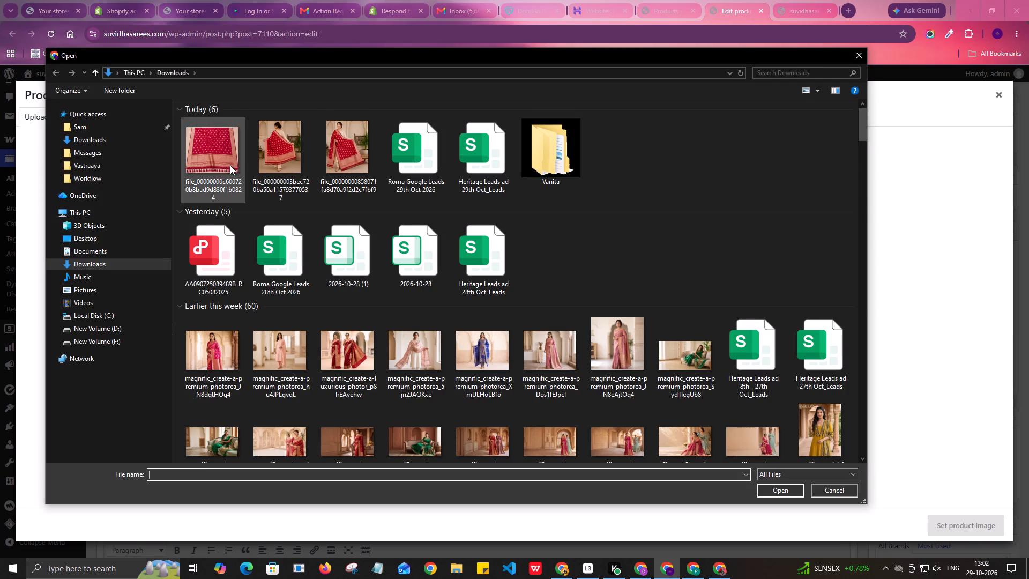
pyautogui.click(230, 165)
pyautogui.click(347, 164)
pyautogui.keyDown('shift'); pyautogui.click(222, 154); pyautogui.keyUp('shift')
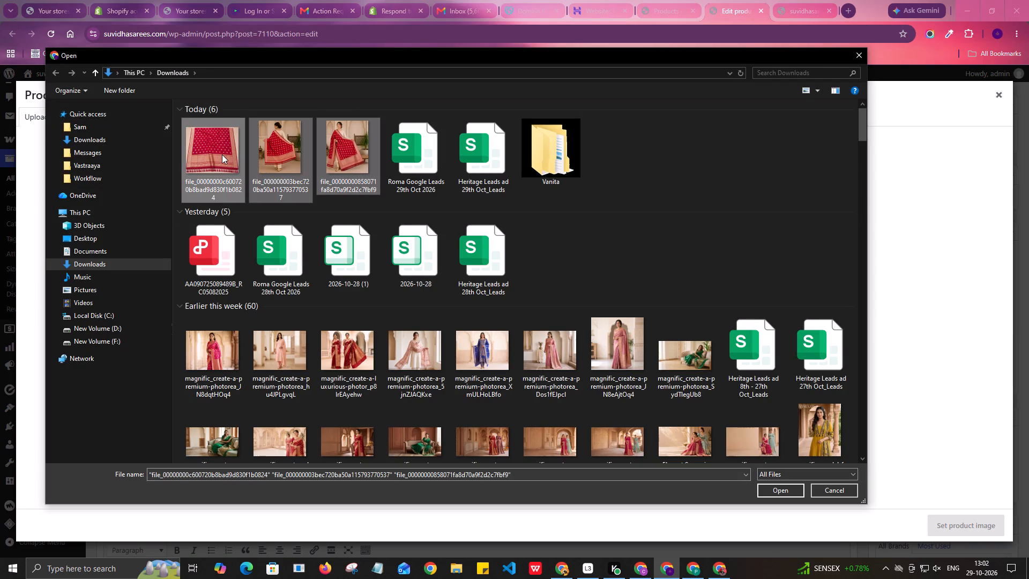
pyautogui.click(785, 489)
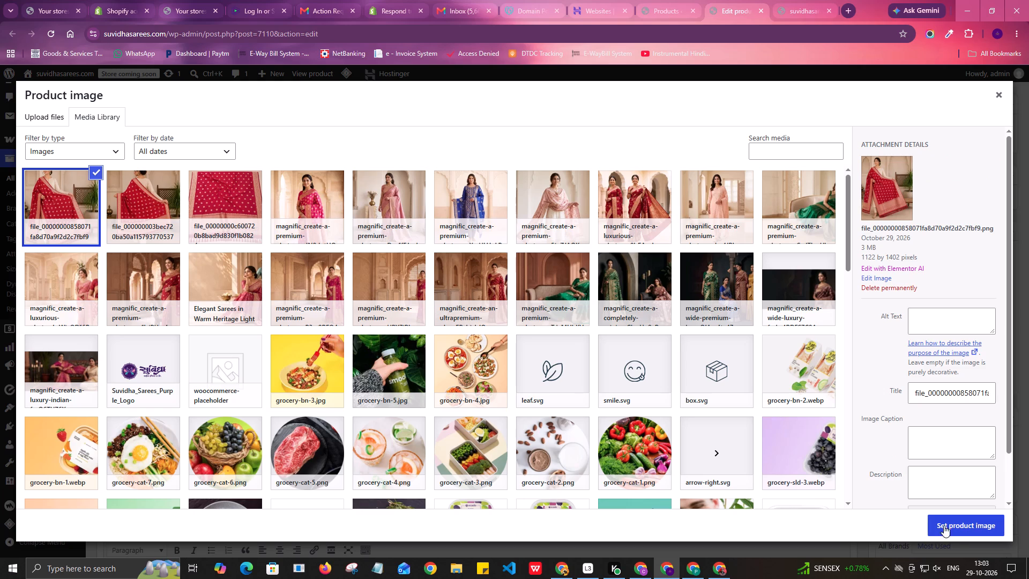
pyautogui.click(961, 524)
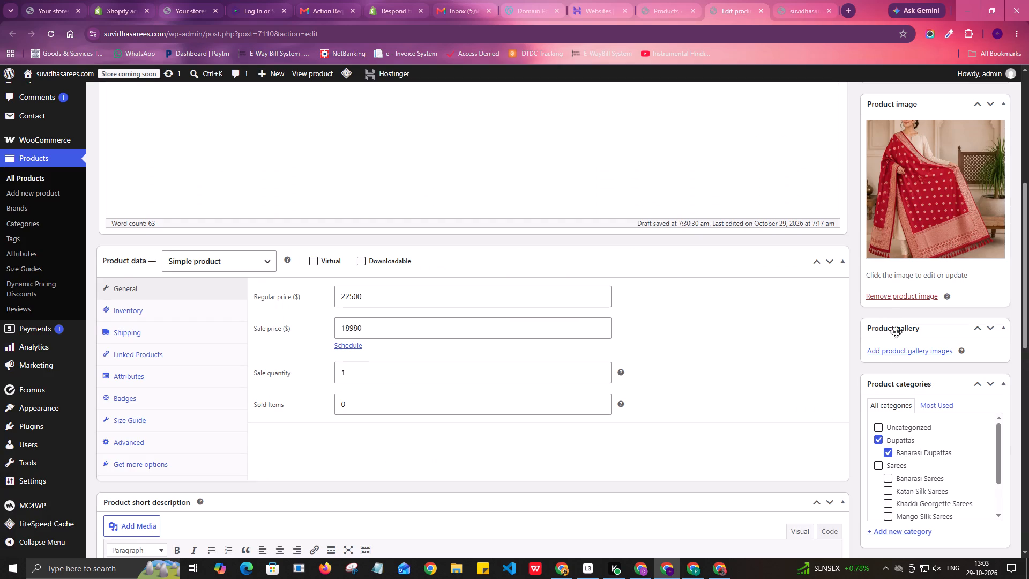
# Add the other two uploaded dupatta images, the flat fabric shot and the second model shot, to the product gallery.
pyautogui.click(900, 353)
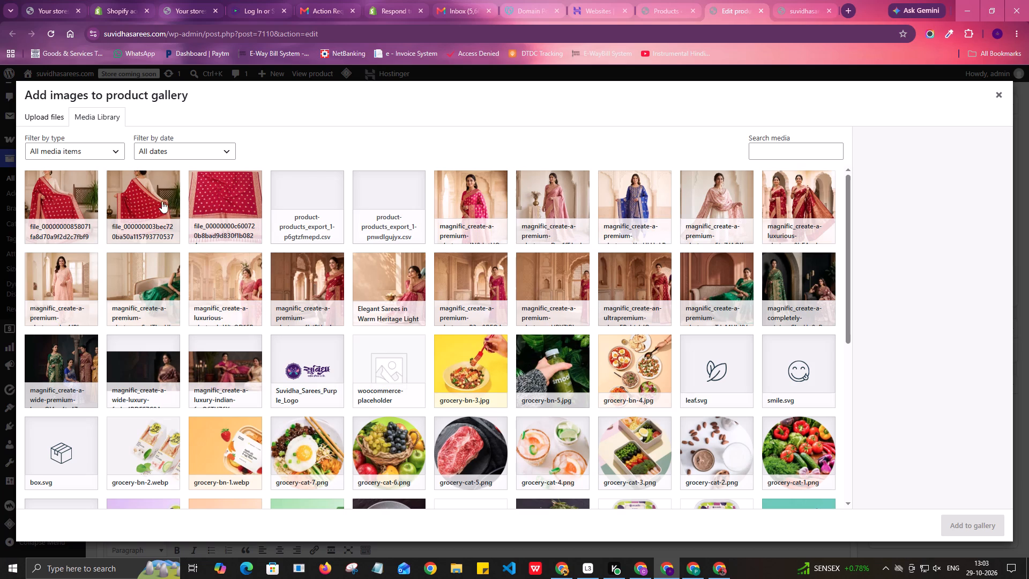
pyautogui.click(158, 201)
pyautogui.click(218, 200)
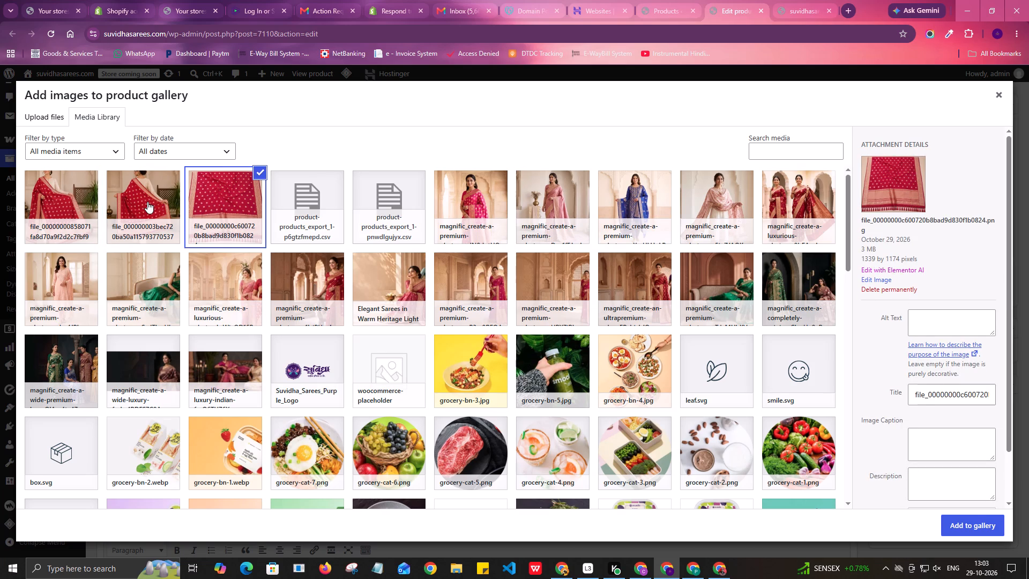
pyautogui.keyDown('shift'); pyautogui.click(147, 202); pyautogui.keyUp('shift')
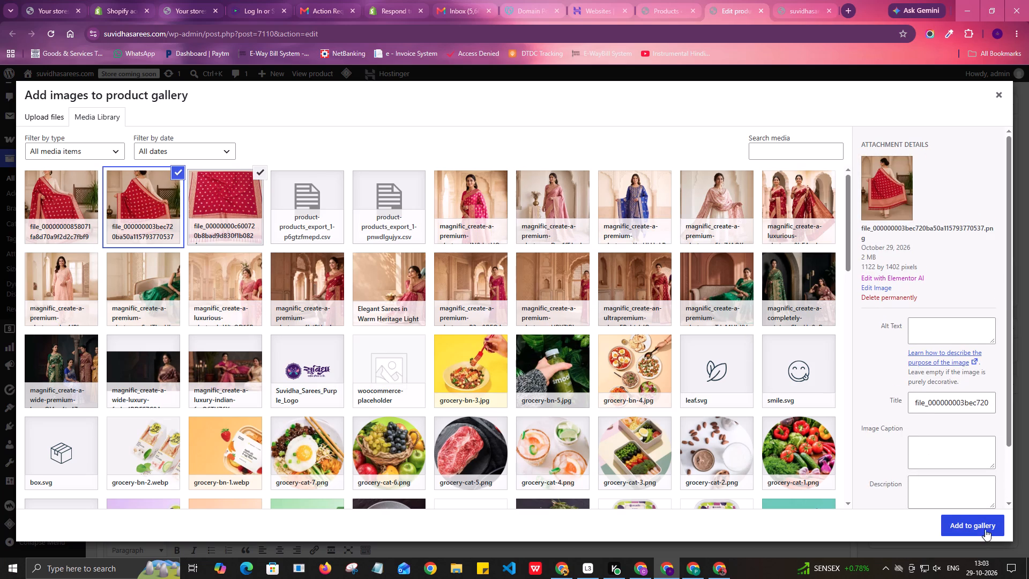
pyautogui.click(981, 524)
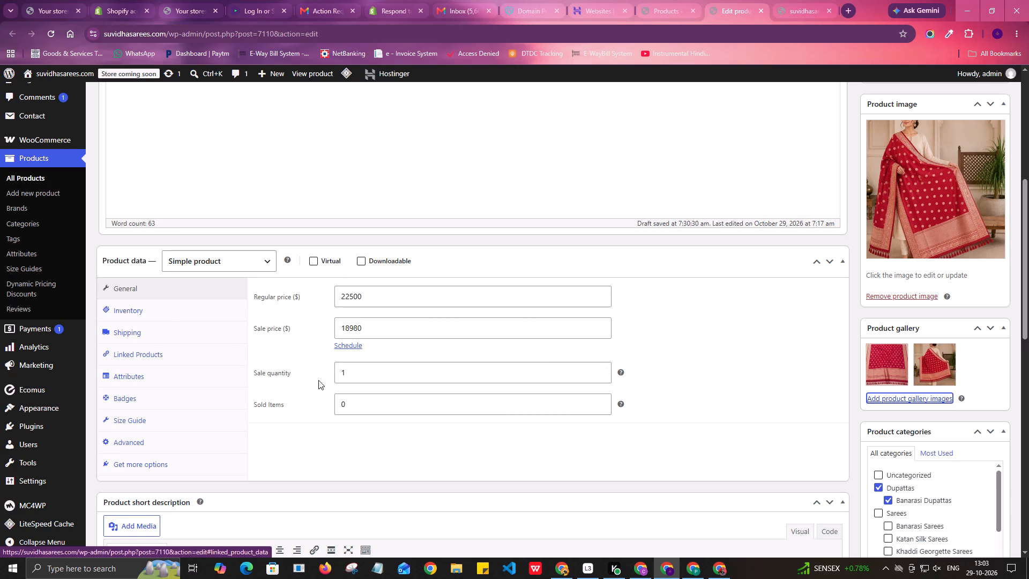
# Clear the sale quantity in the product's general data.
pyautogui.moveTo(350, 376); pyautogui.dragTo(333, 375)
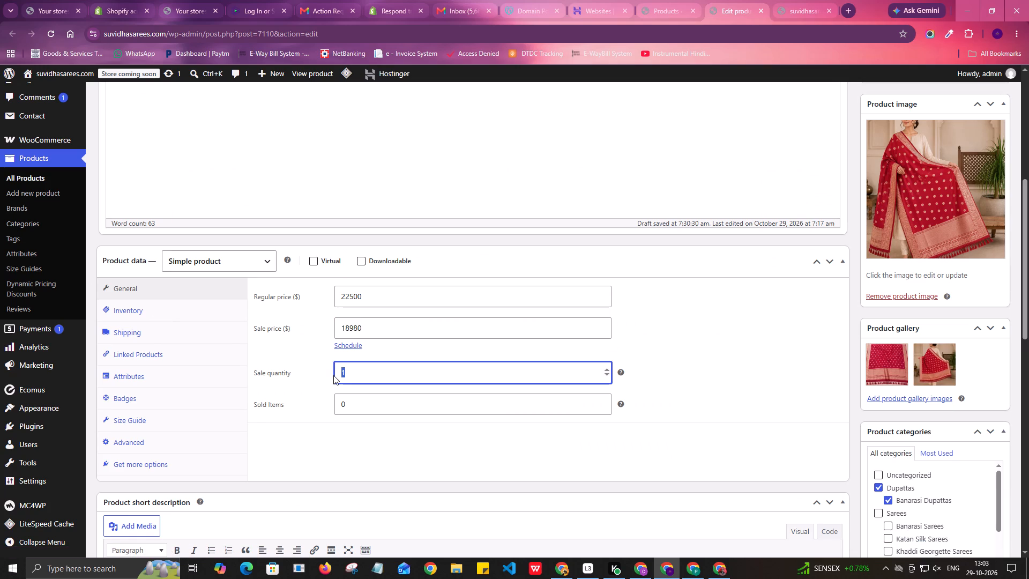
pyautogui.press('BackSpace')
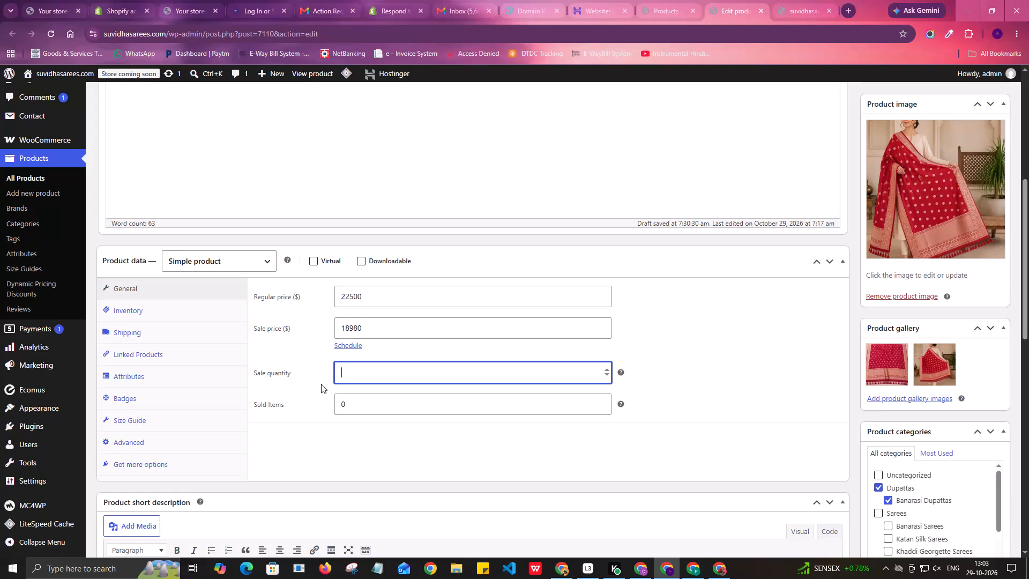
pyautogui.click(321, 384)
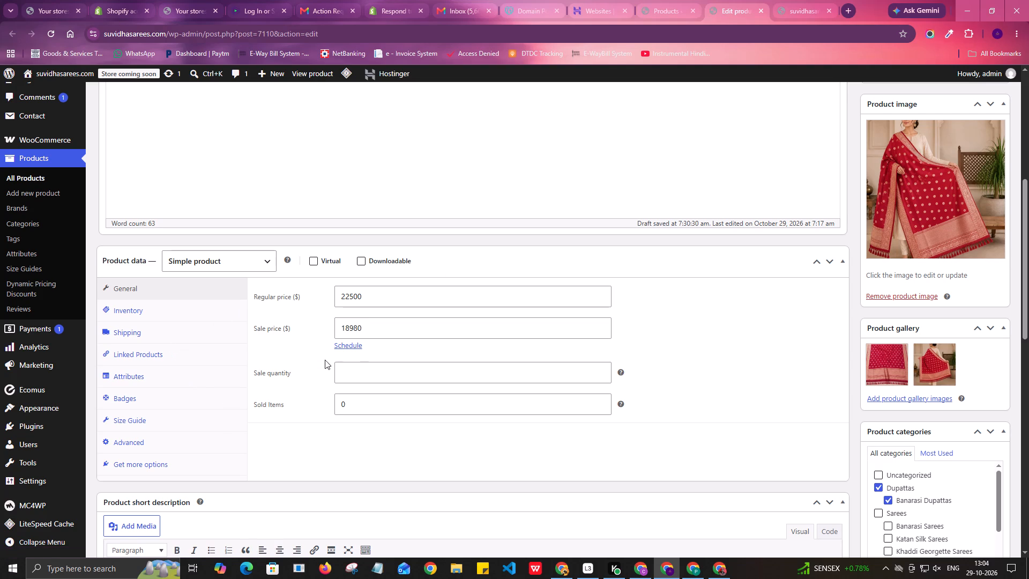
# In the product's inventory data, set the SKU to SS001 and the stock quantity to 1.
pyautogui.click(129, 309)
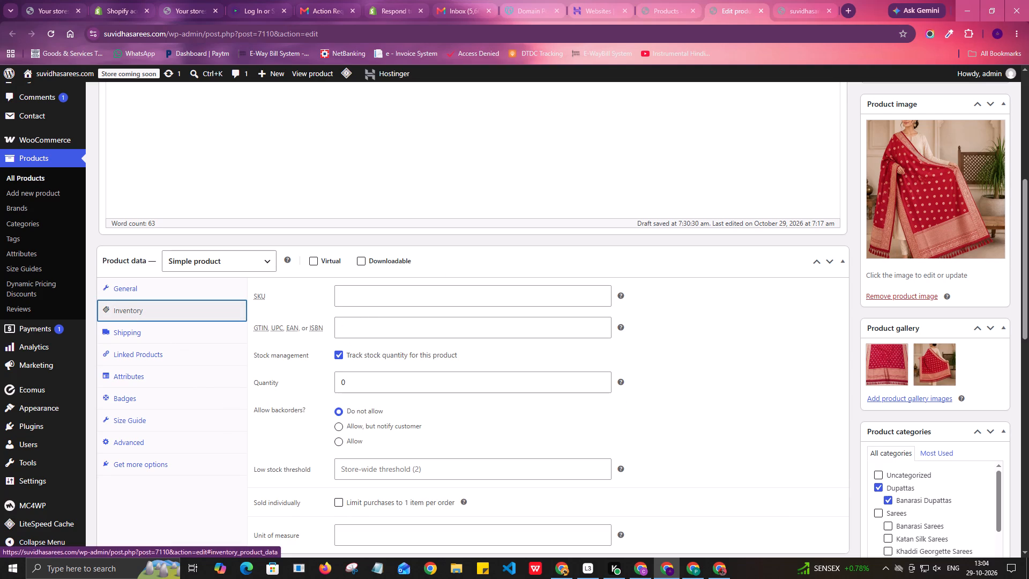
pyautogui.click(396, 299)
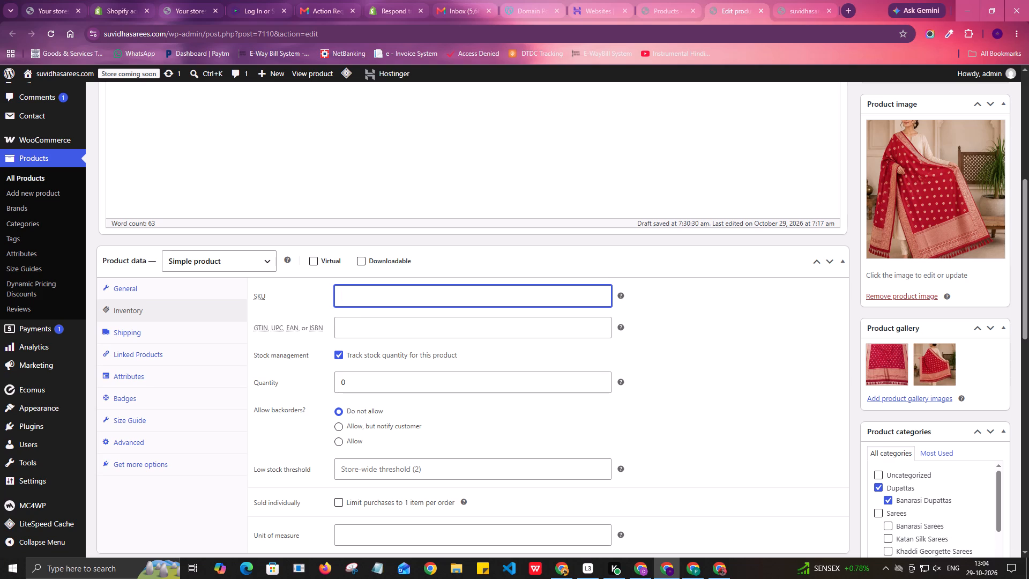
pyautogui.write('SS')
pyautogui.write('00')
pyautogui.press('1')
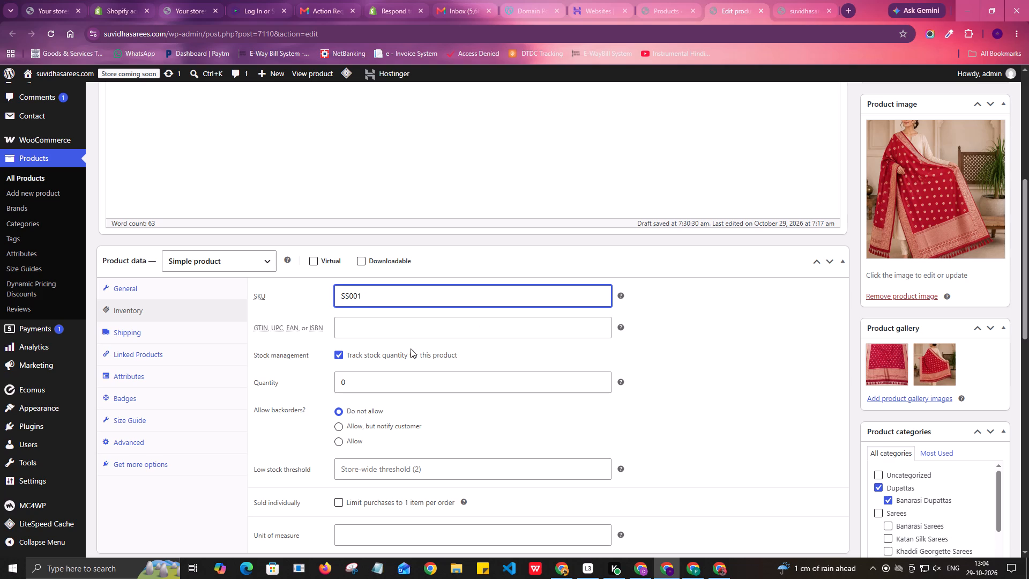
pyautogui.moveTo(360, 381); pyautogui.dragTo(316, 381)
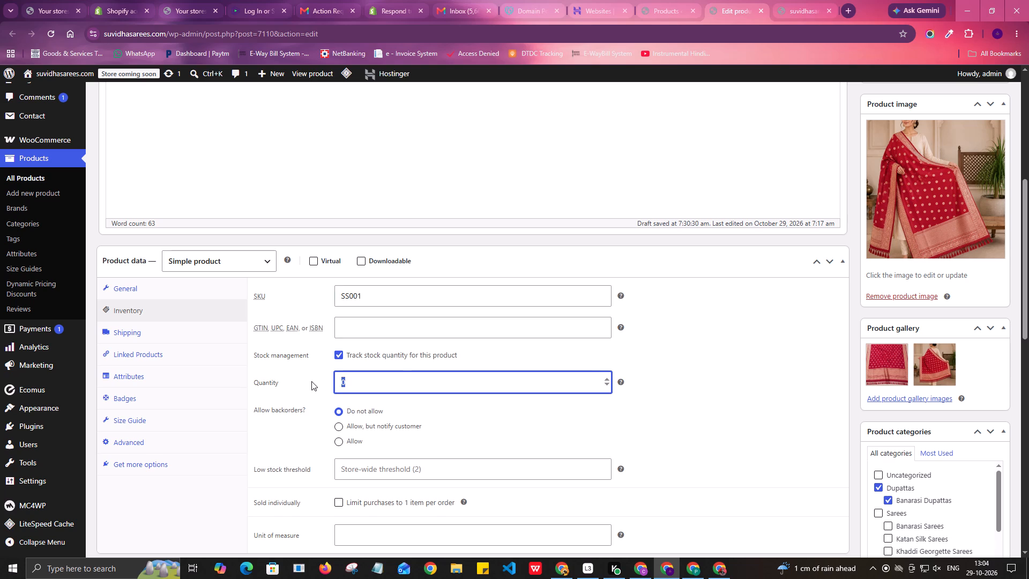
pyautogui.press('1')
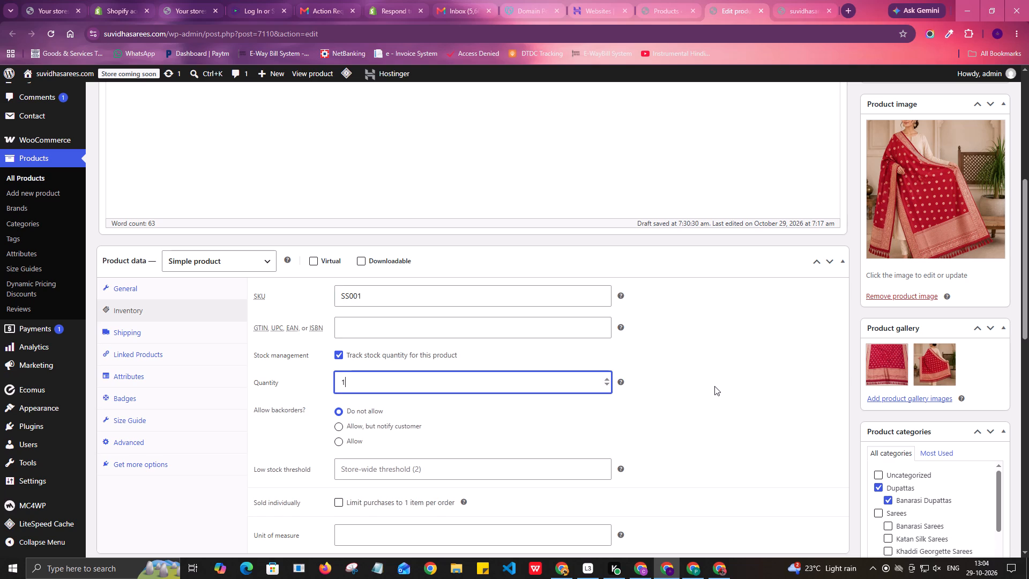
pyautogui.click(714, 386)
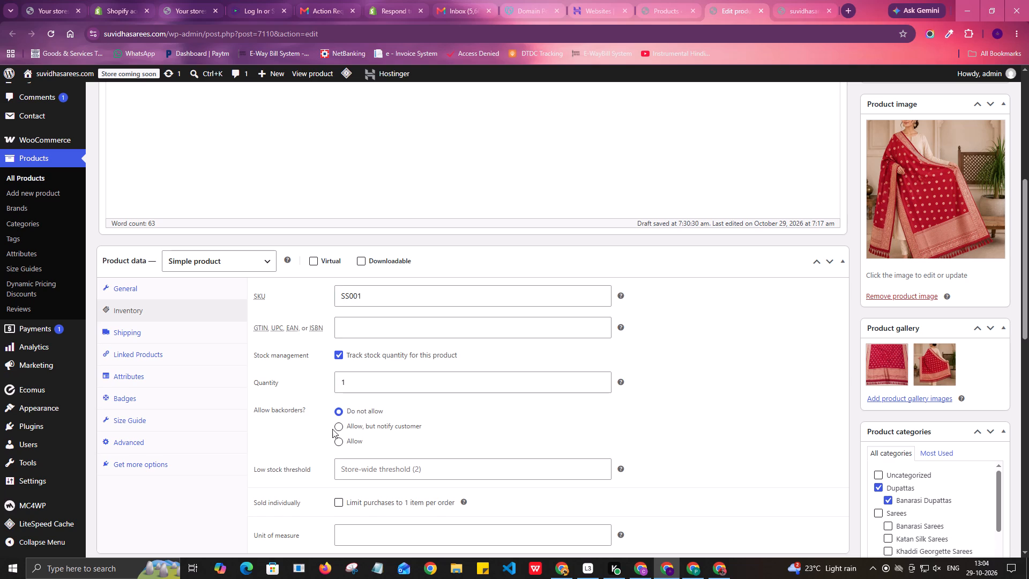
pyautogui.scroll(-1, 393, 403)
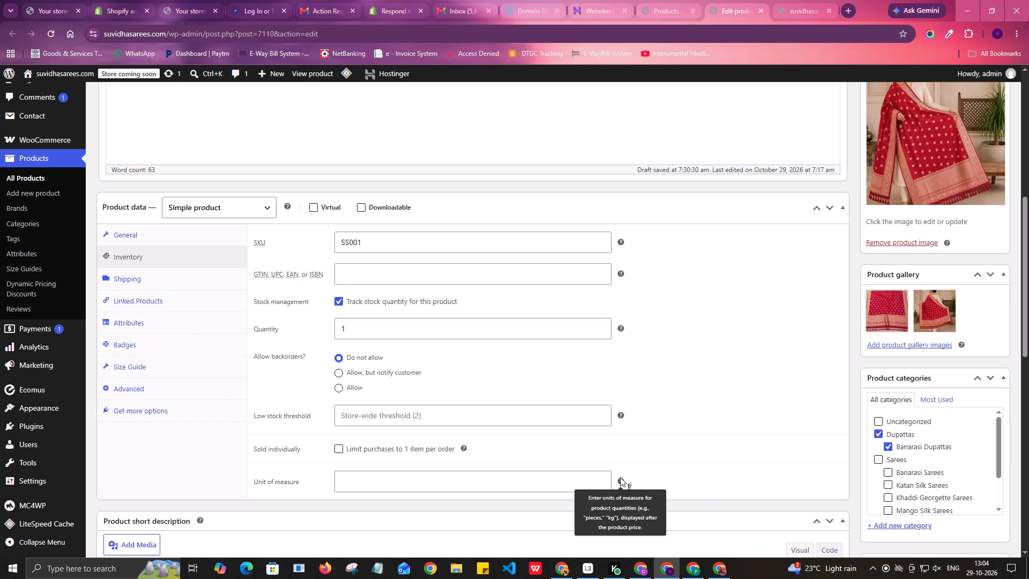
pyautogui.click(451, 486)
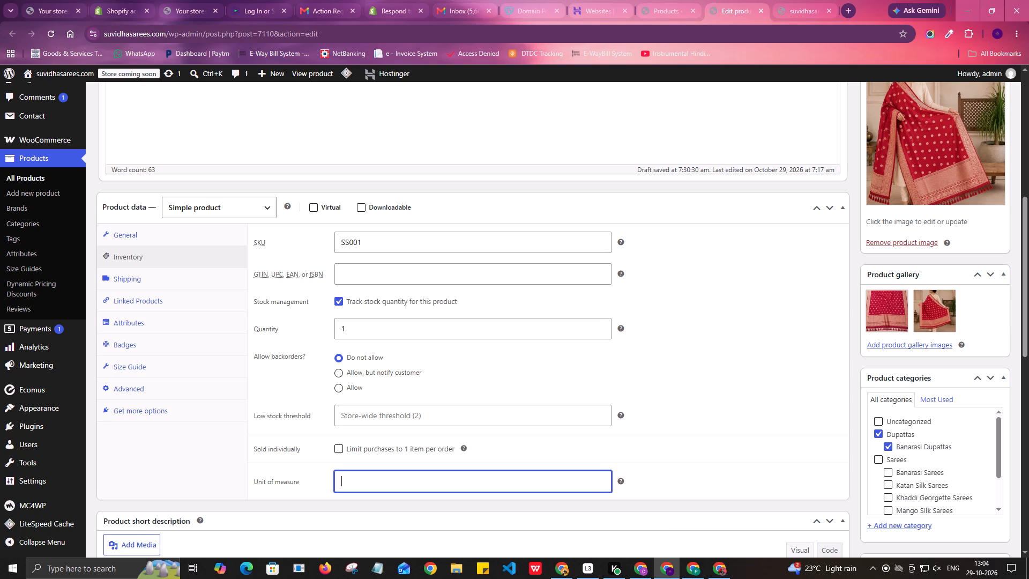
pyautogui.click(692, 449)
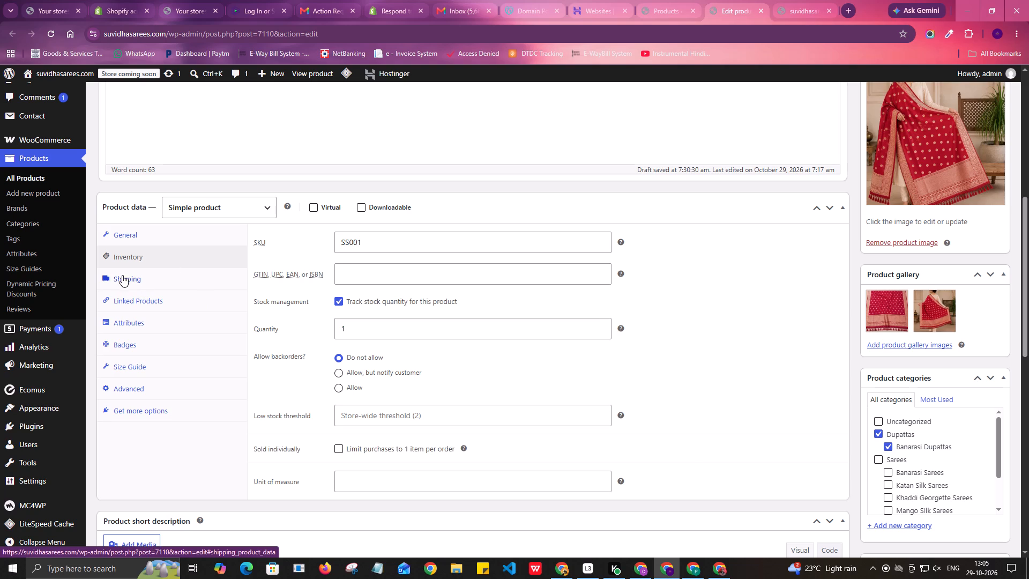
# Set the product's shipping dimensions to length 22, width 13.7 and height 4.2, copying them from the default package in the Shopify listing.
pyautogui.click(124, 277)
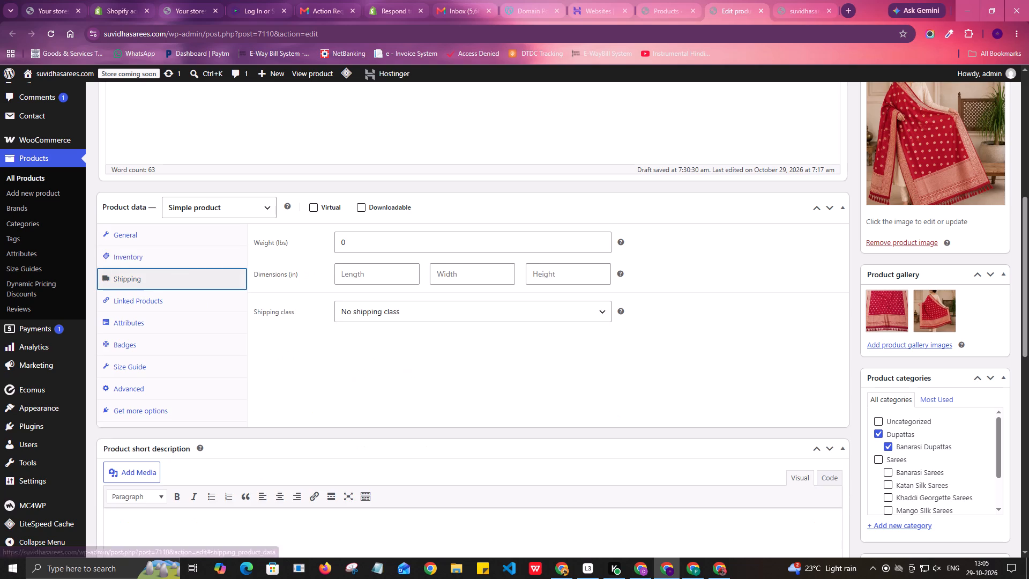
pyautogui.moveTo(353, 242); pyautogui.dragTo(322, 241)
pyautogui.click(306, 376)
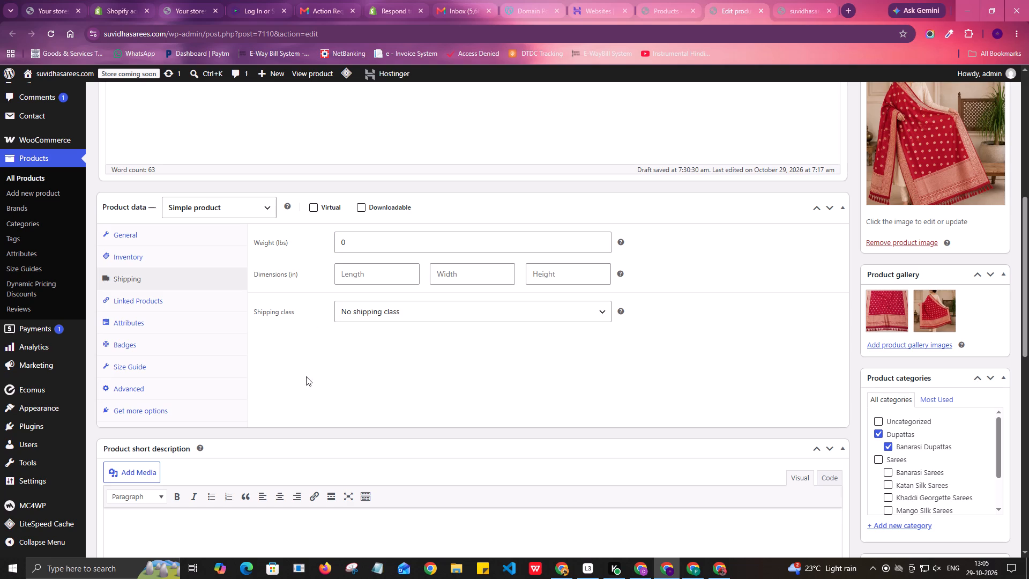
pyautogui.click(362, 274)
pyautogui.hotkey('alt', 'Tab')
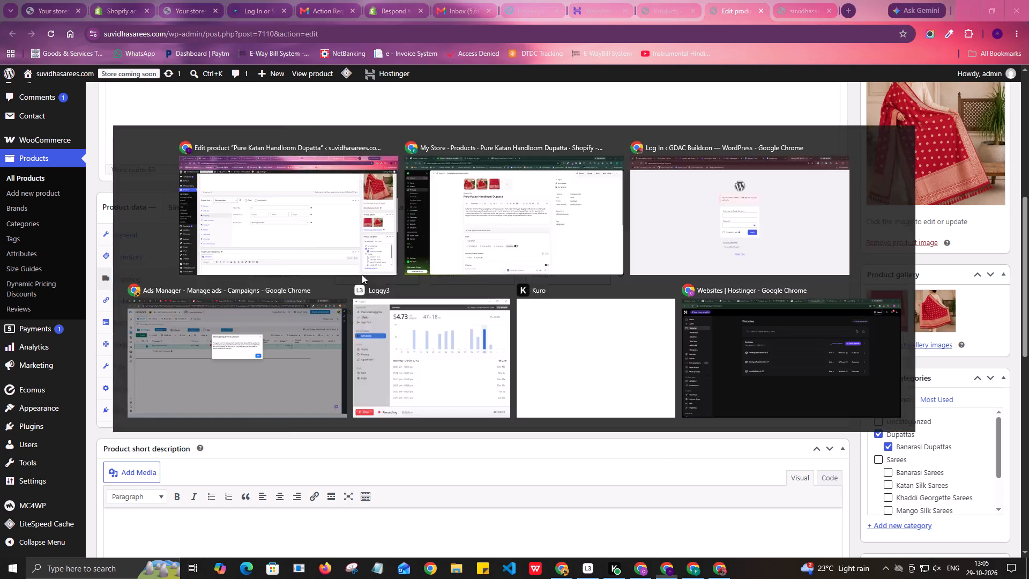
pyautogui.scroll(-3, 393, 365)
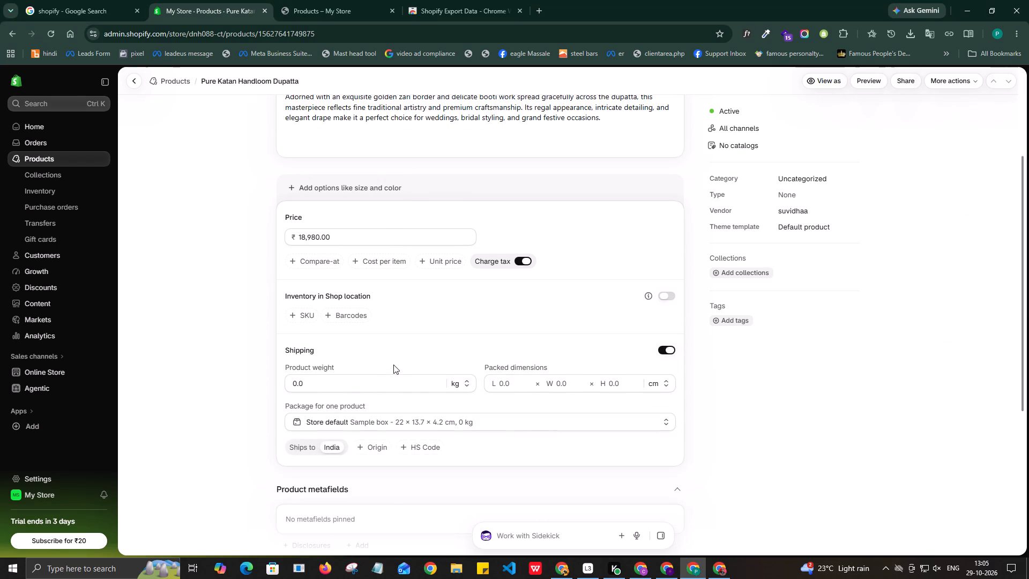
pyautogui.scroll(-1, 393, 365)
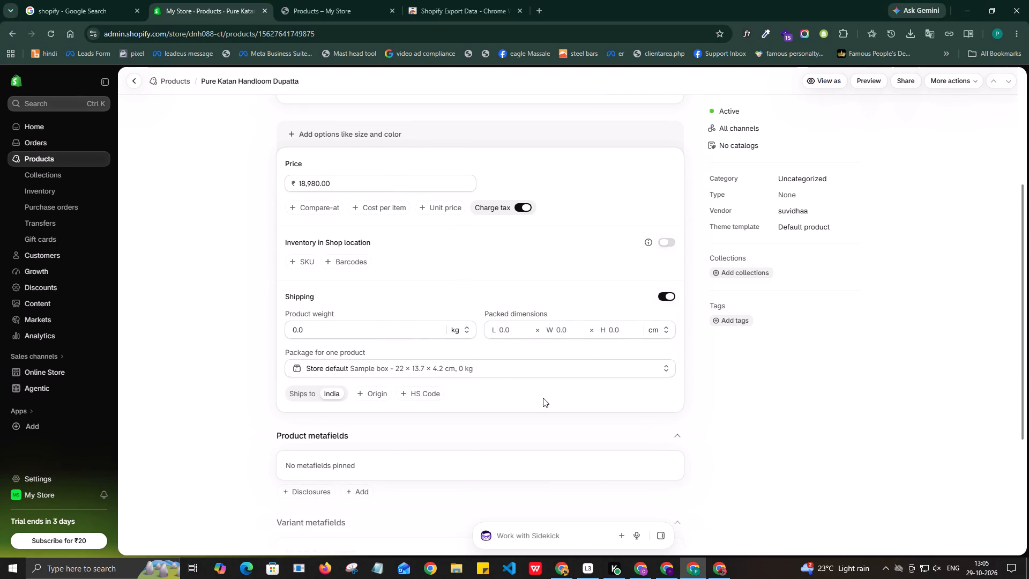
pyautogui.hotkey('alt', 'Tab')
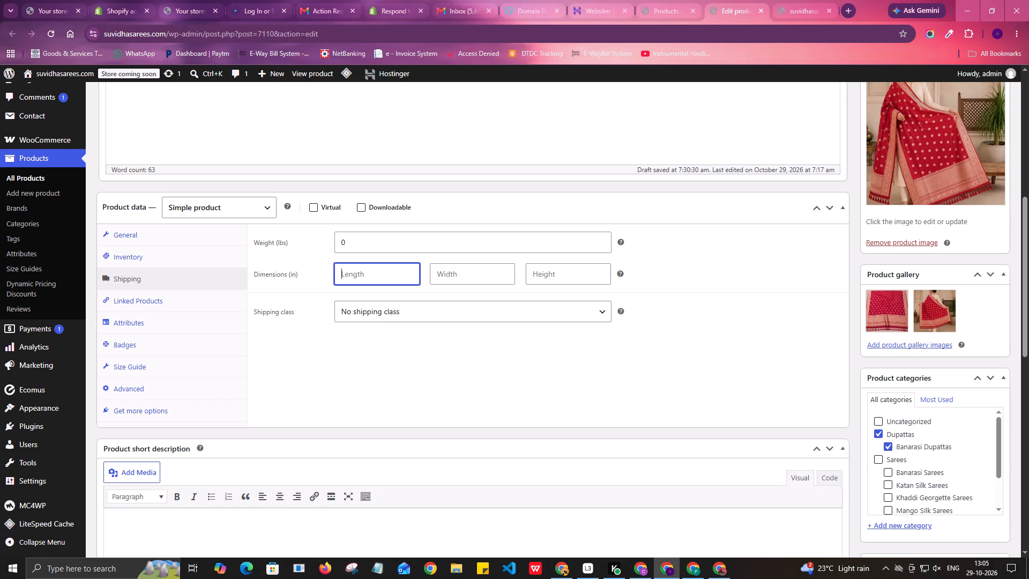
pyautogui.write('22')
pyautogui.click(449, 274)
pyautogui.hotkey('alt', 'Tab')
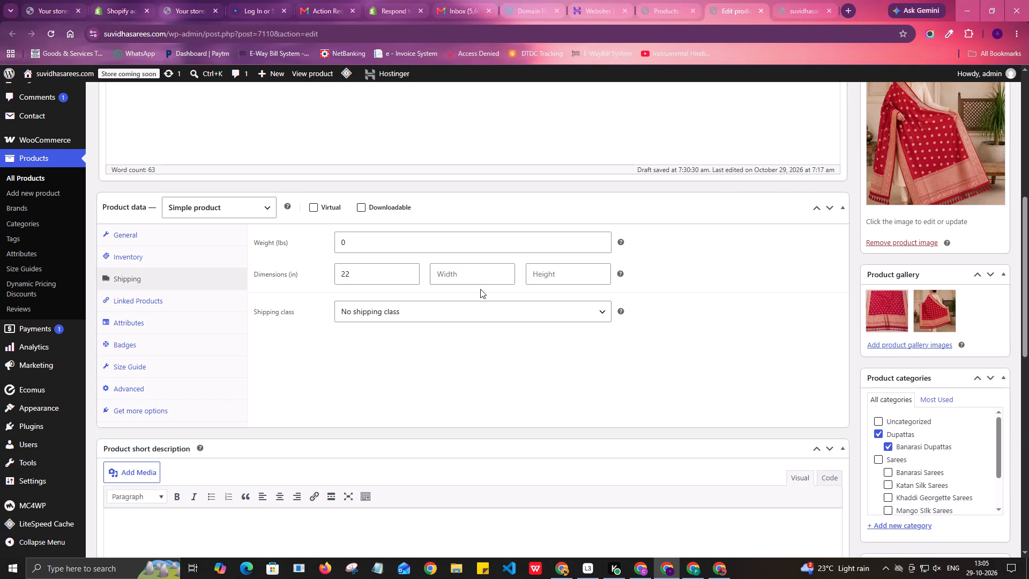
pyautogui.hotkey('alt', 'Tab')
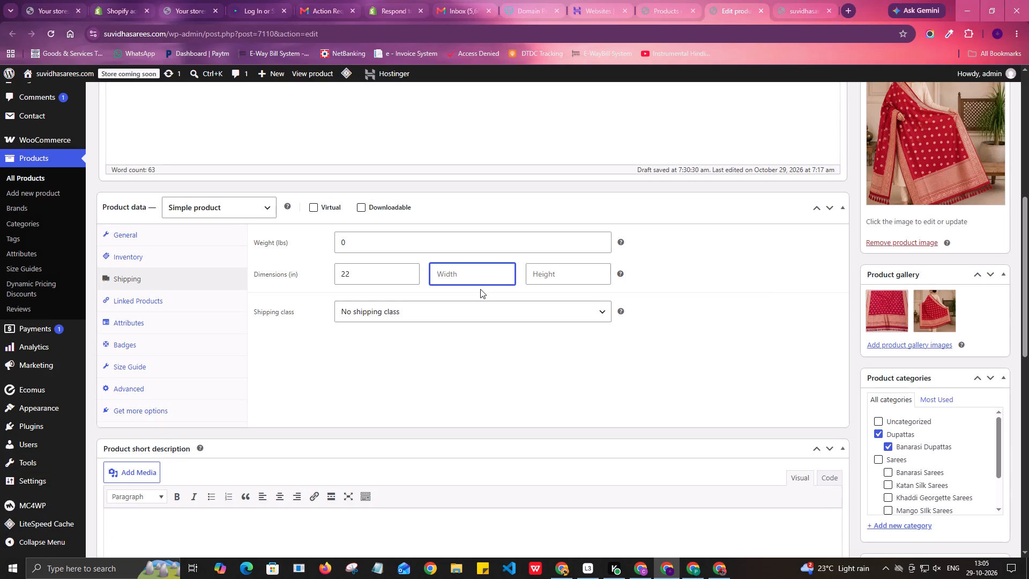
pyautogui.write('13.')
pyautogui.press('7')
pyautogui.click(572, 277)
pyautogui.hotkey('alt', 'Tab')
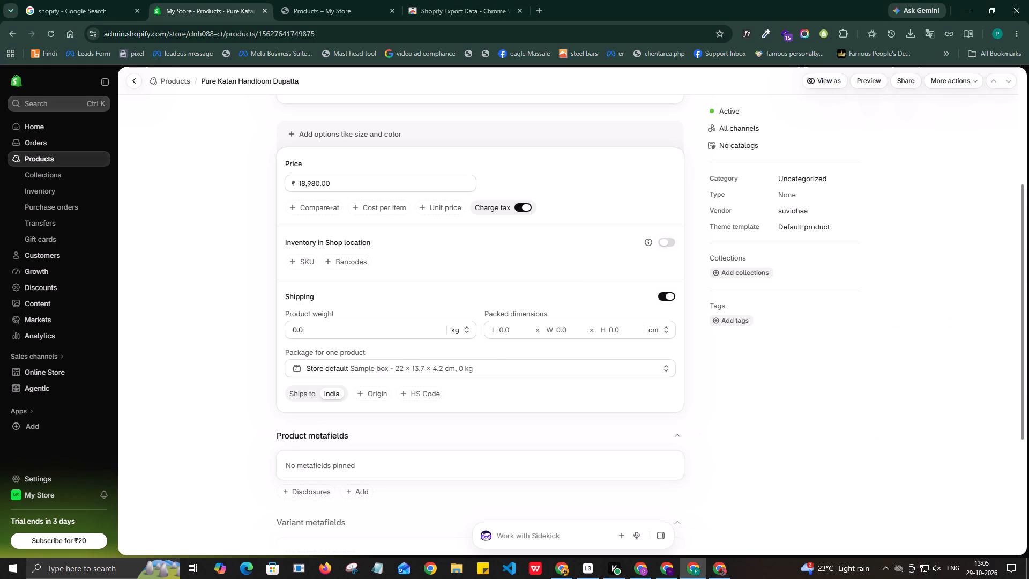
pyautogui.hotkey('alt', 'Tab')
pyautogui.write('4.2')
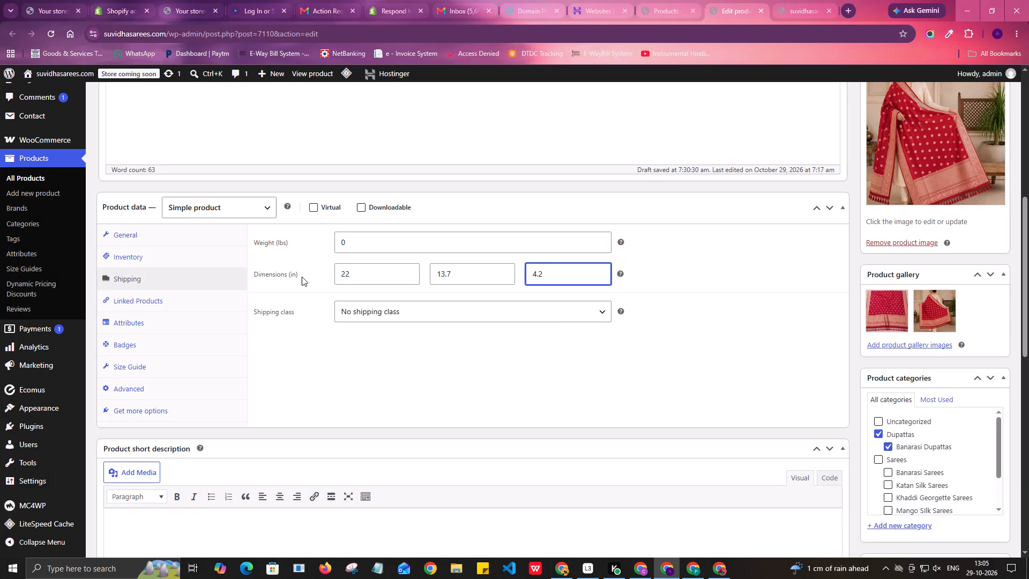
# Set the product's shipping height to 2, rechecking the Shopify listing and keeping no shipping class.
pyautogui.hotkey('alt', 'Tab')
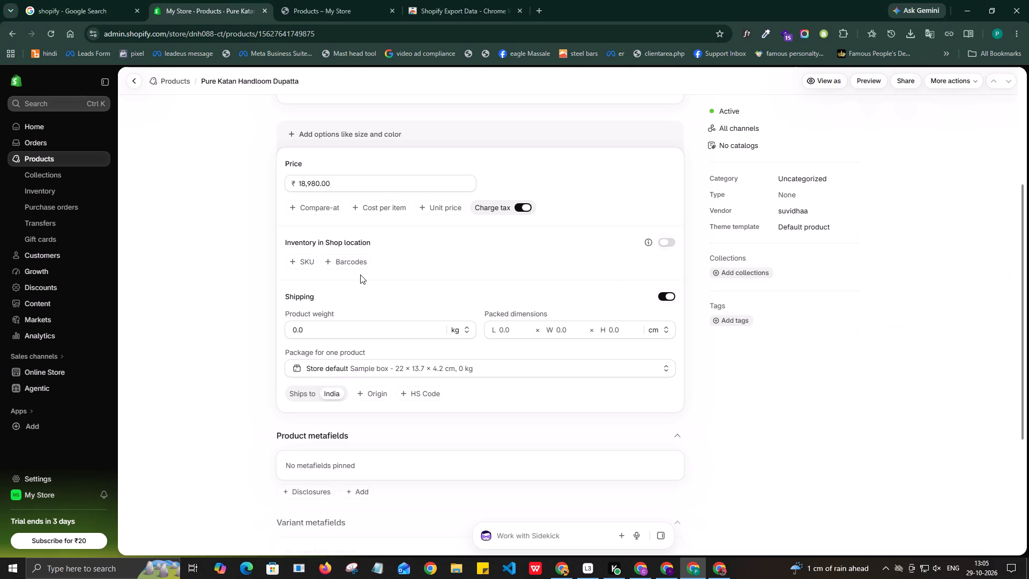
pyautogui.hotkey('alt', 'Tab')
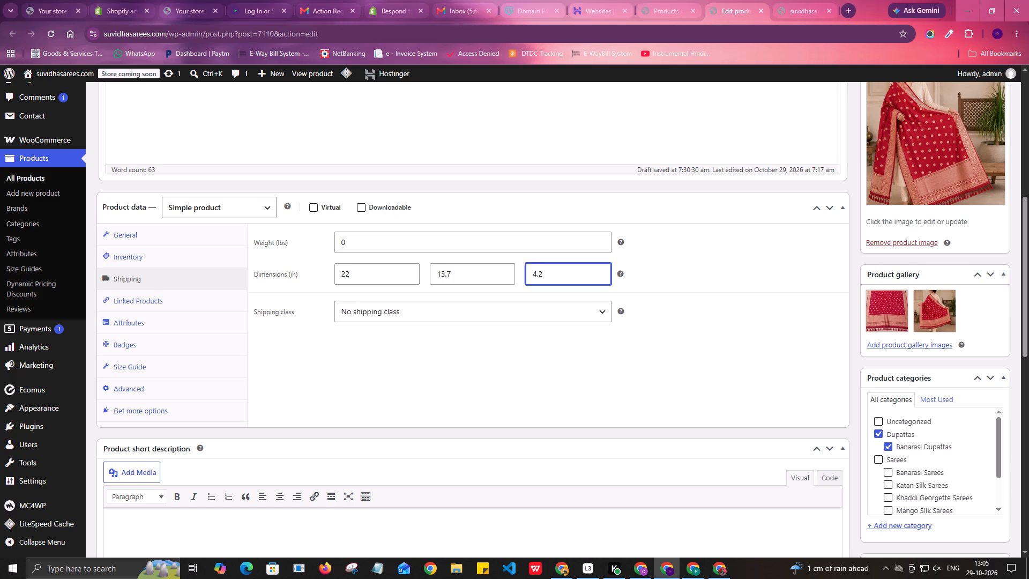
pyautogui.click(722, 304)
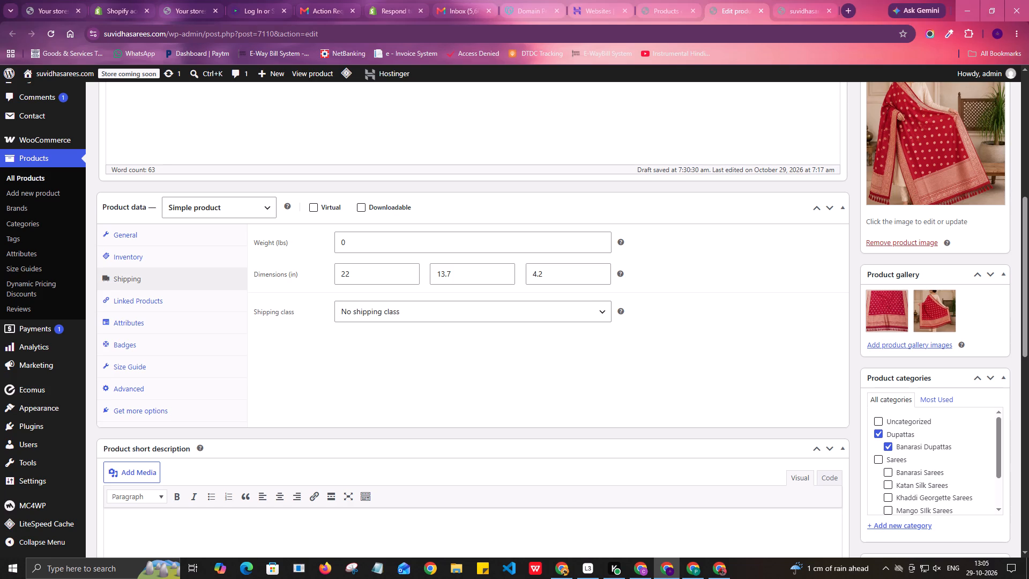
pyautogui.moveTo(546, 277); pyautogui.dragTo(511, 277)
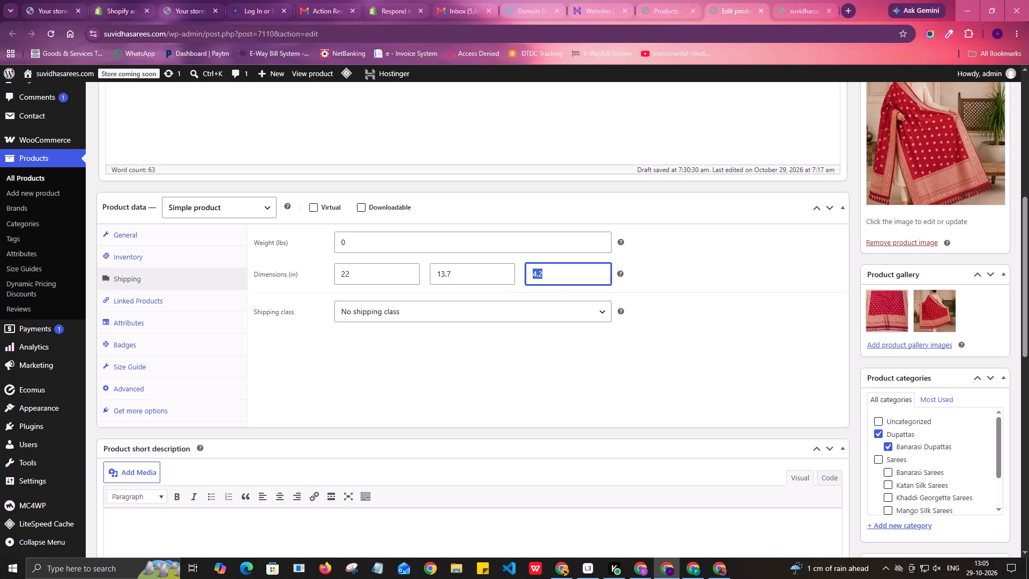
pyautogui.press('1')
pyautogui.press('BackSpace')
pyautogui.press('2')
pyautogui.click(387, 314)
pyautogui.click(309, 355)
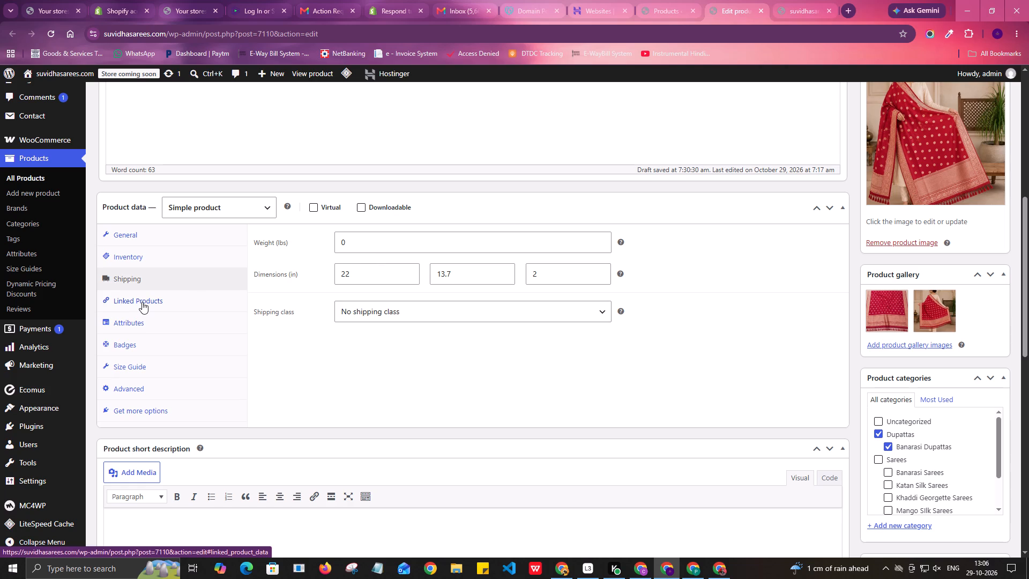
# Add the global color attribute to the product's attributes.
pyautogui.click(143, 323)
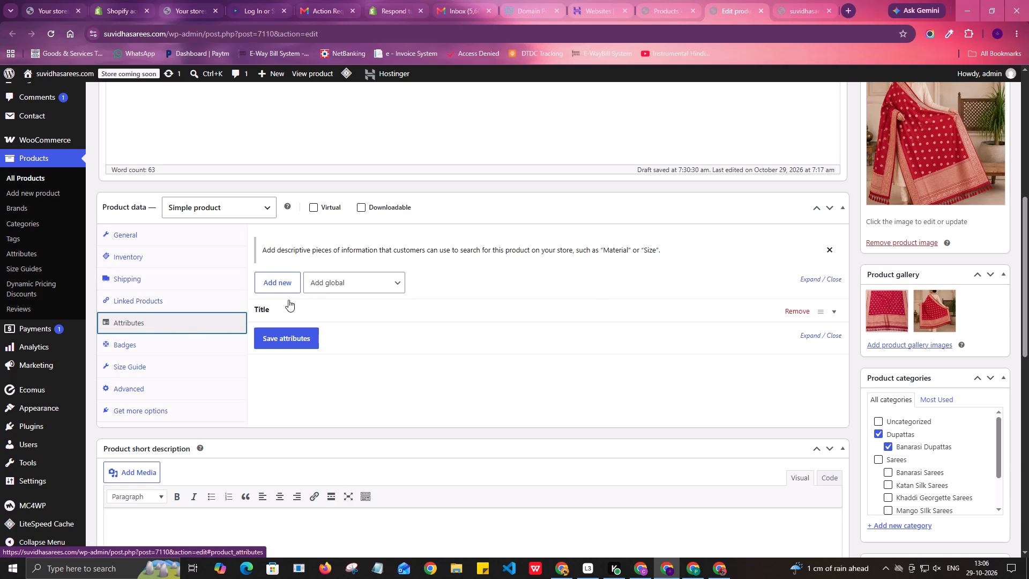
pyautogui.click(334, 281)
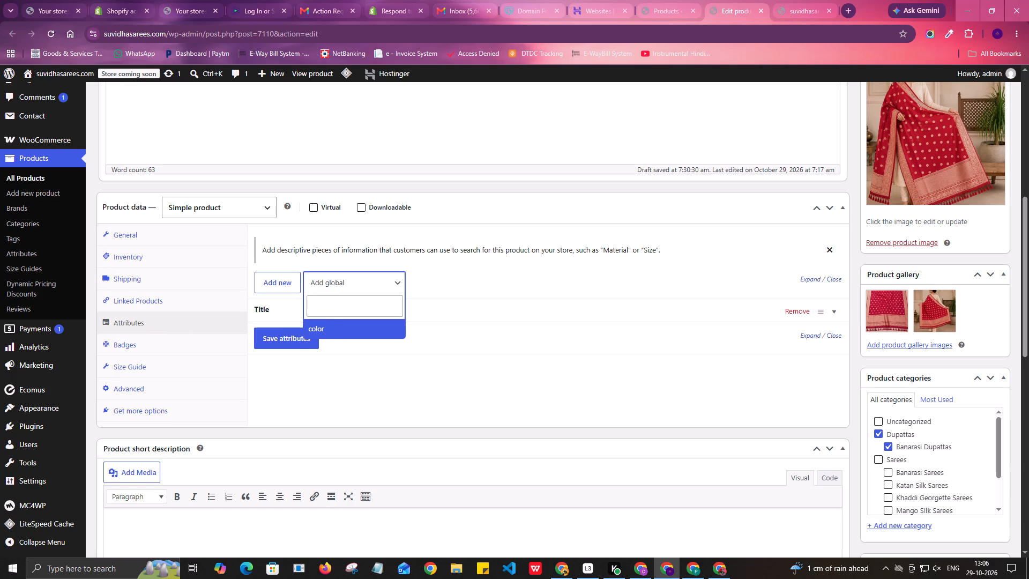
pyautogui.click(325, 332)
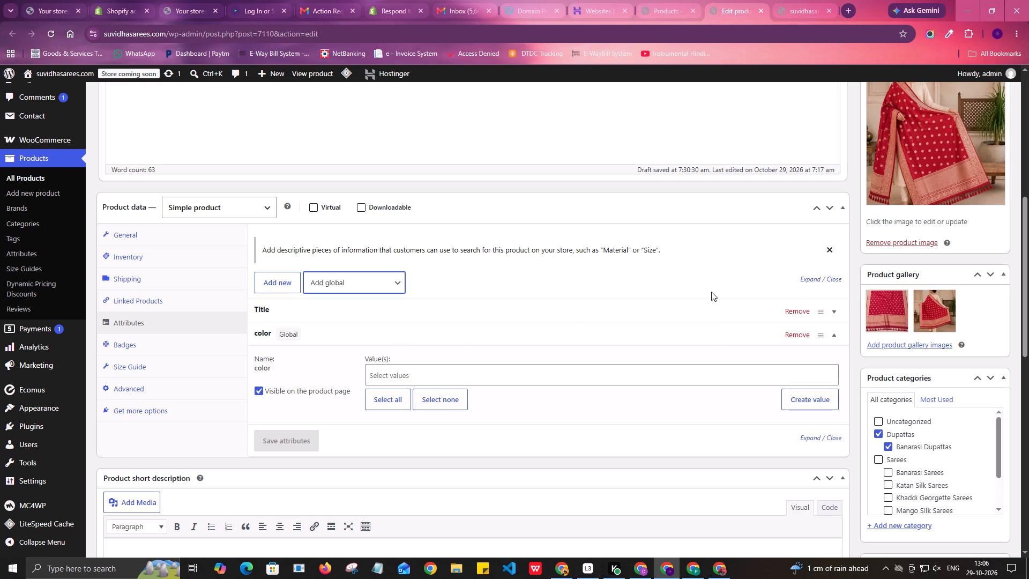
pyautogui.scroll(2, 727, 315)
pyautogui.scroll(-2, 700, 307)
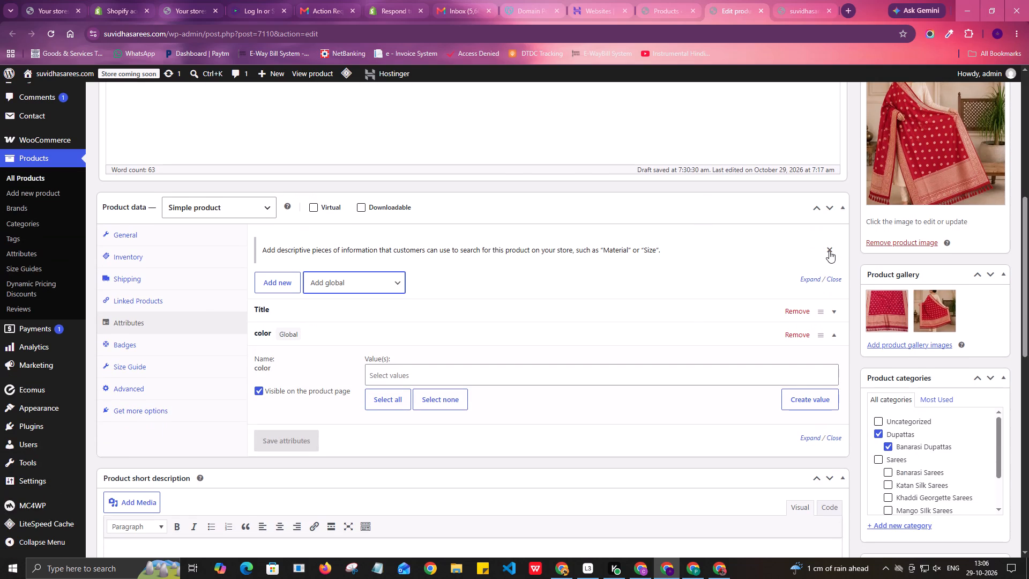
# Leave the product editor and move all products in the store's product list to the trash, one full page at a time.
pyautogui.scroll(8, 350, 340)
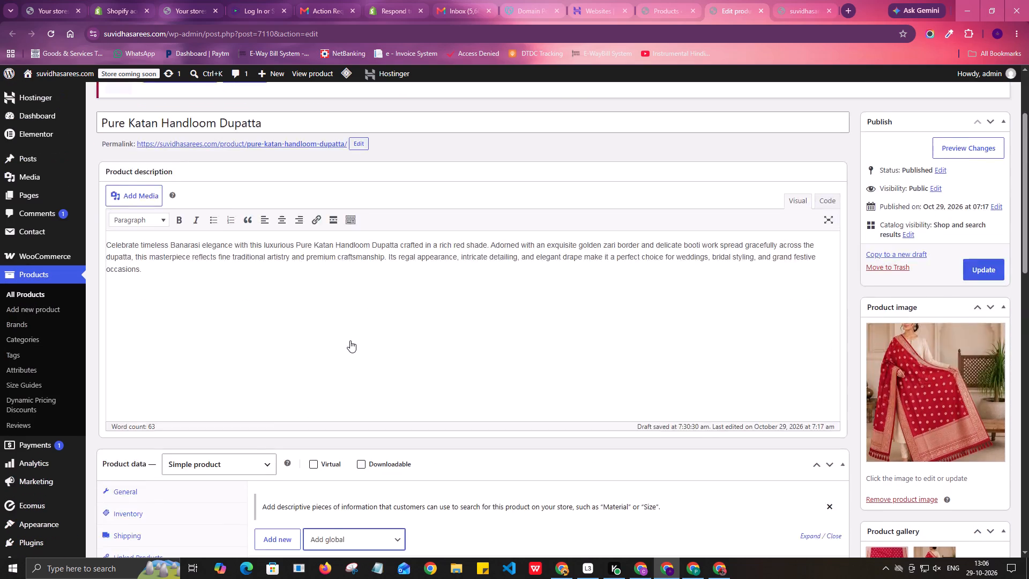
pyautogui.scroll(2, 350, 340)
pyautogui.click(54, 271)
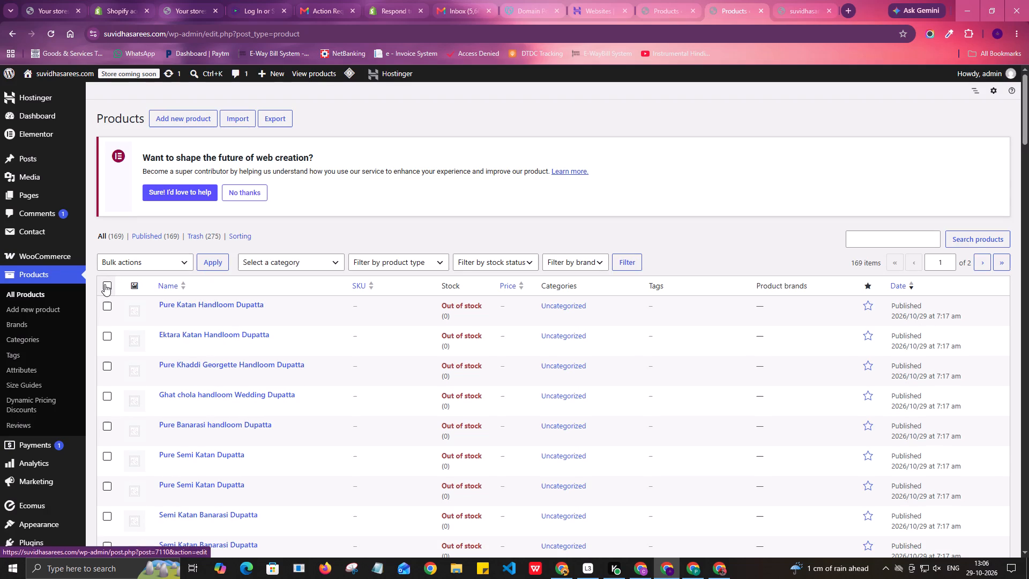
pyautogui.click(105, 284)
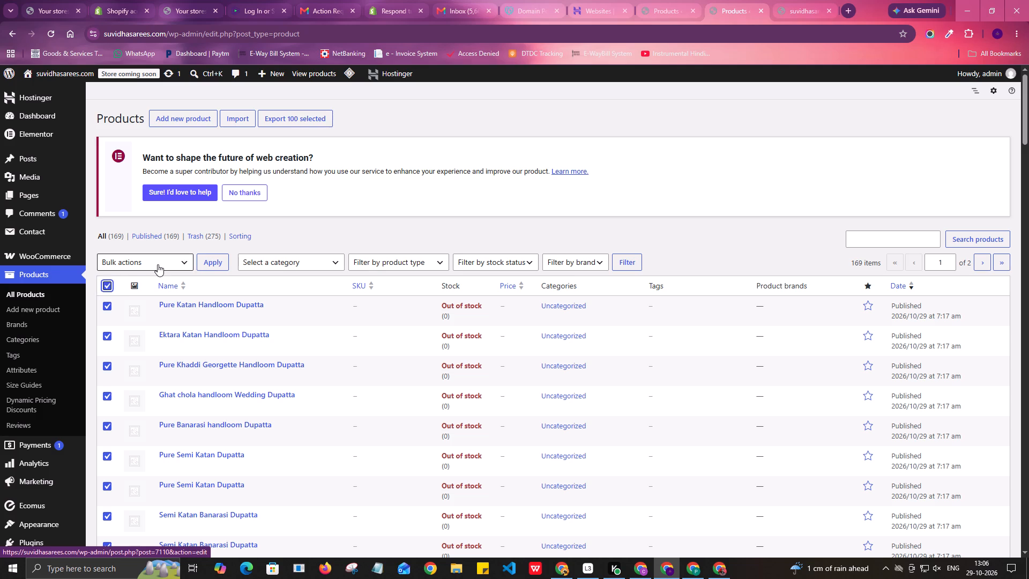
pyautogui.click(158, 264)
pyautogui.click(144, 305)
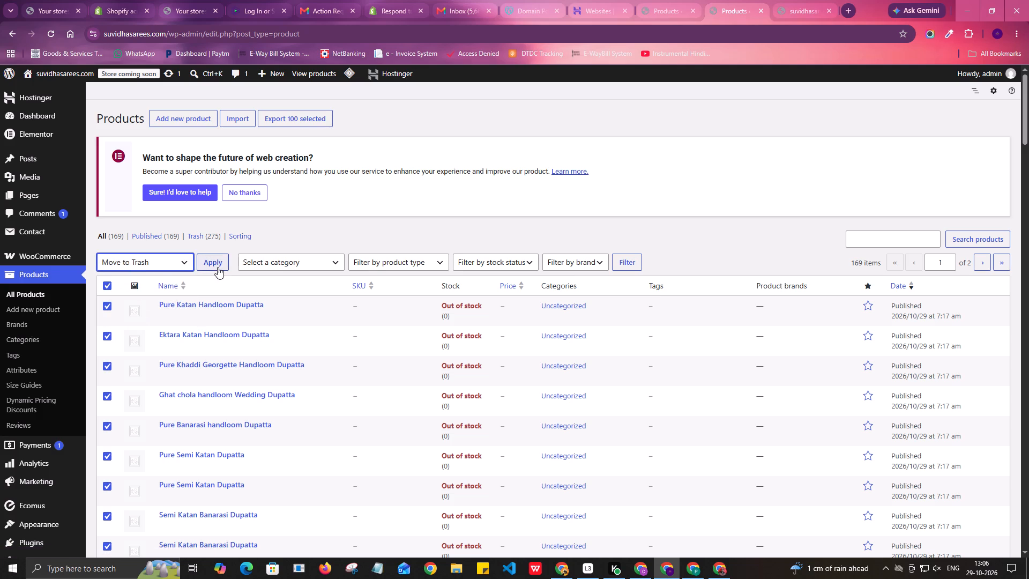
pyautogui.click(218, 267)
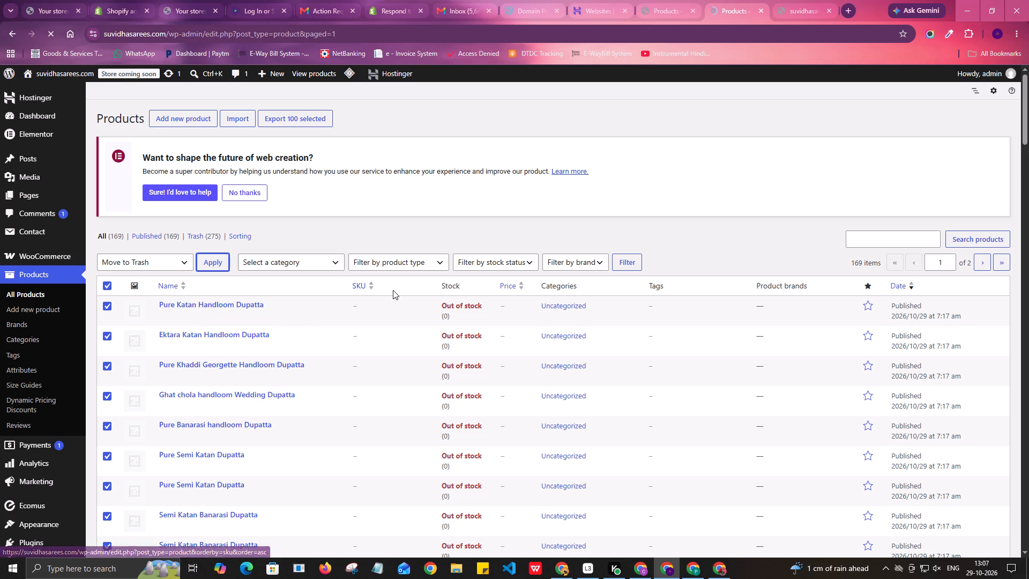
pyautogui.click(105, 213)
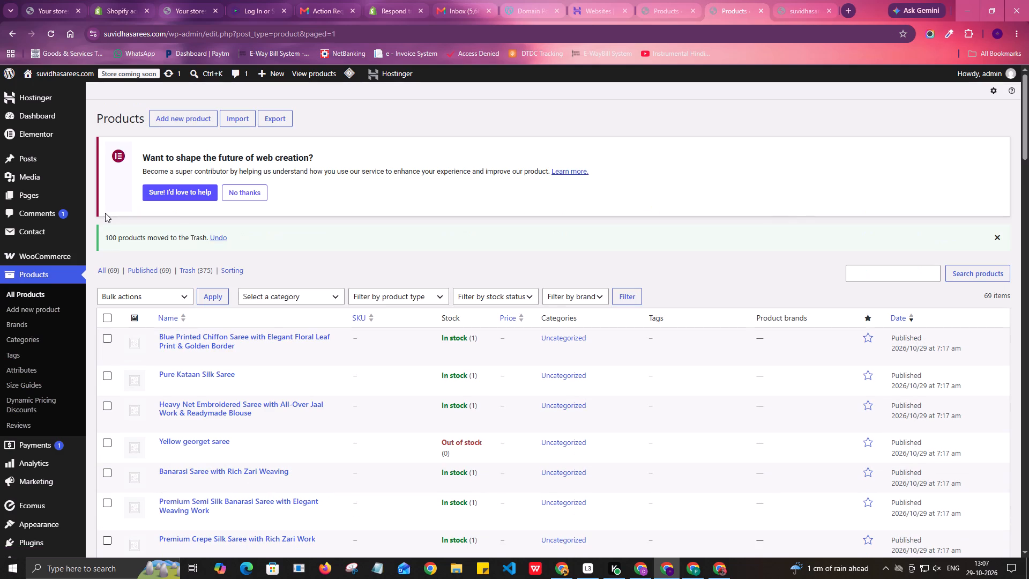
pyautogui.click(110, 317)
pyautogui.click(140, 298)
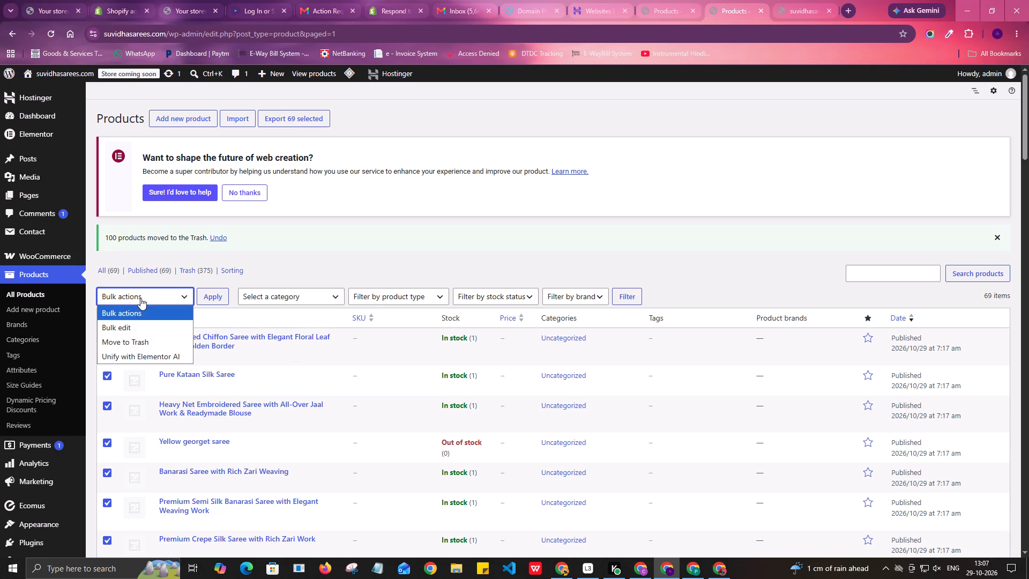
pyautogui.click(153, 340)
pyautogui.click(223, 293)
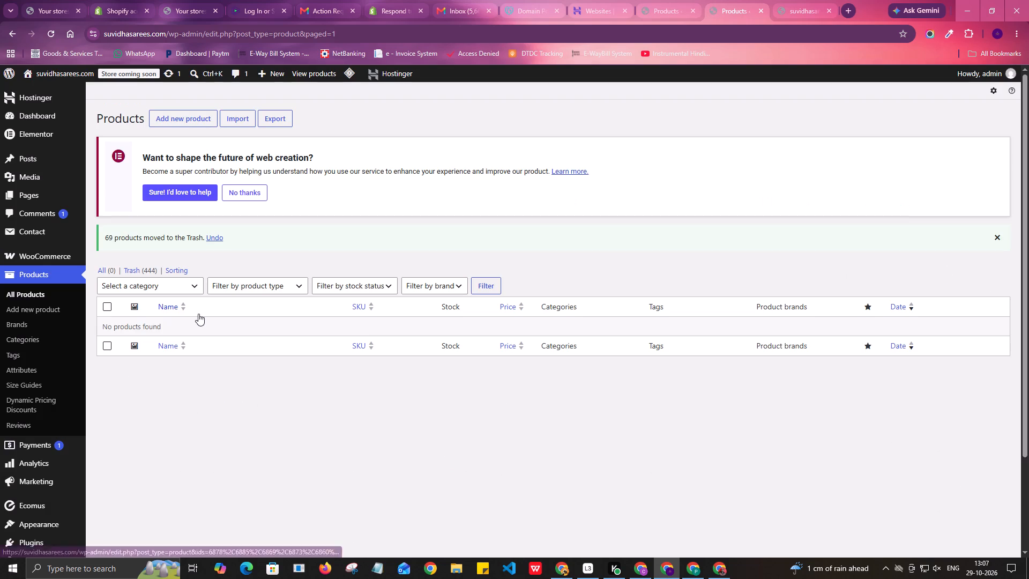
# Open the product trash and permanently delete all products on its first page.
pyautogui.click(139, 270)
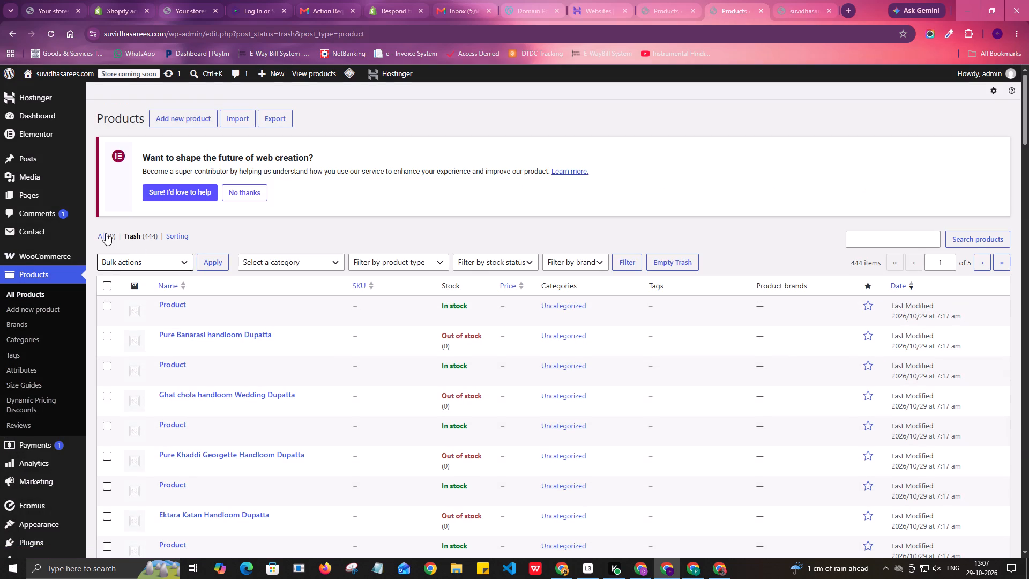
pyautogui.click(108, 286)
pyautogui.scroll(-5, 211, 307)
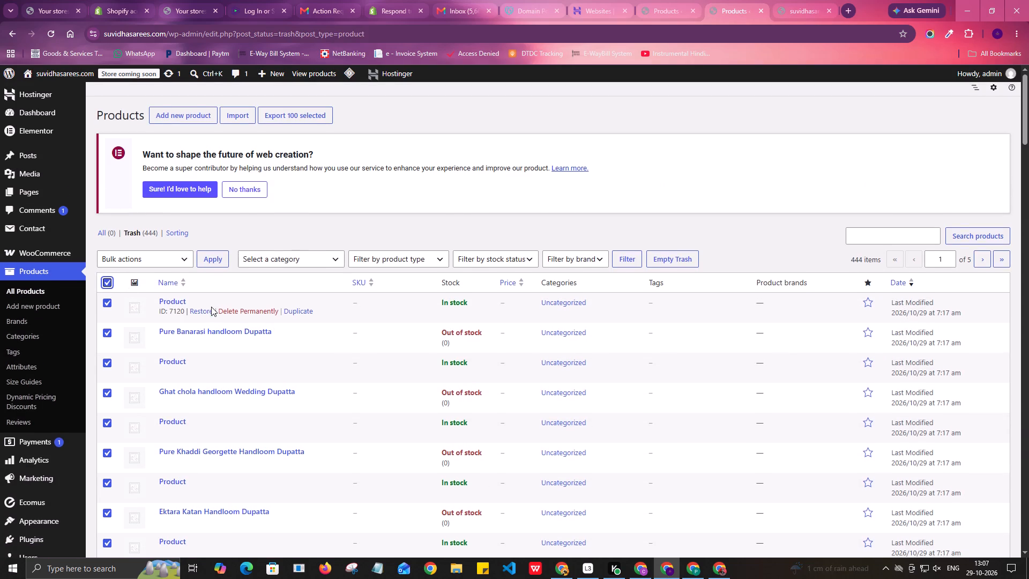
pyautogui.scroll(8, 211, 307)
pyautogui.click(157, 264)
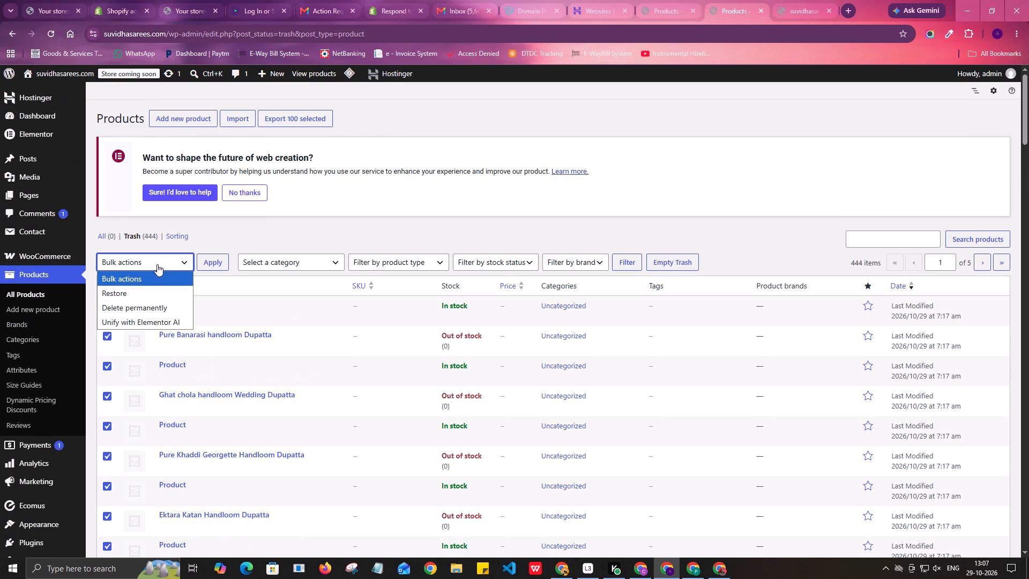
pyautogui.click(145, 308)
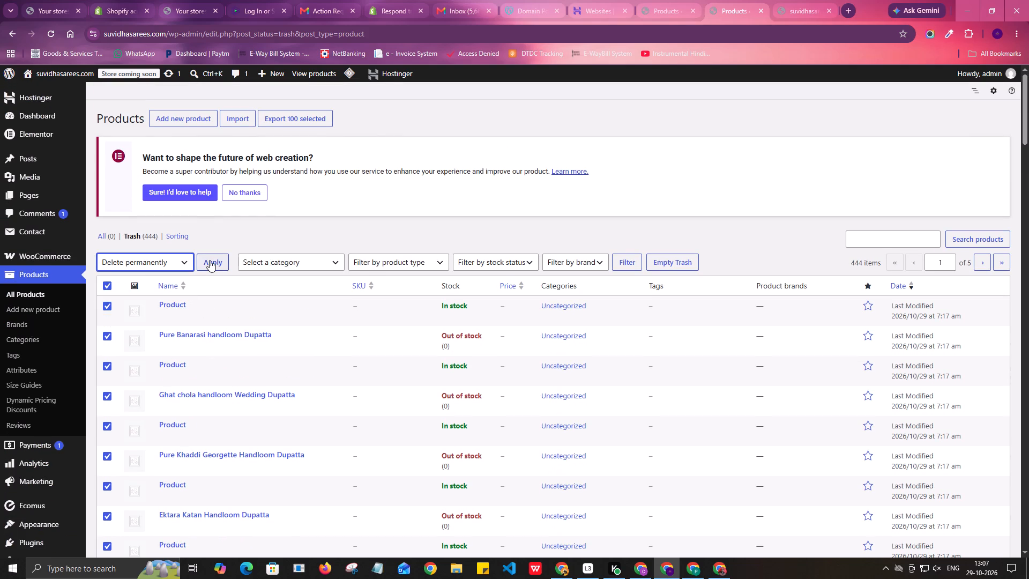
pyautogui.click(210, 260)
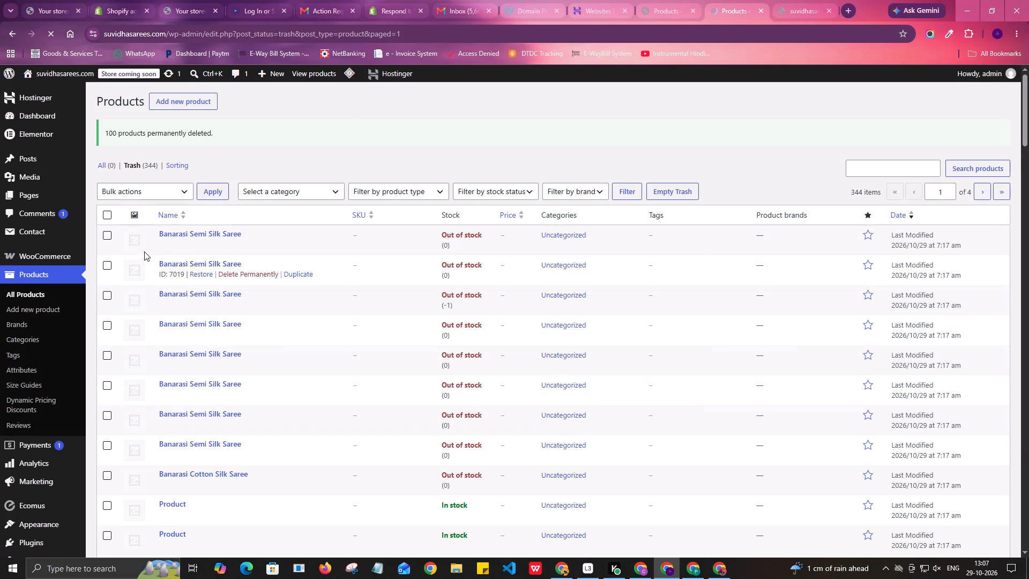
# Permanently delete three more full pages of trashed products, one page at a time.
pyautogui.click(107, 318)
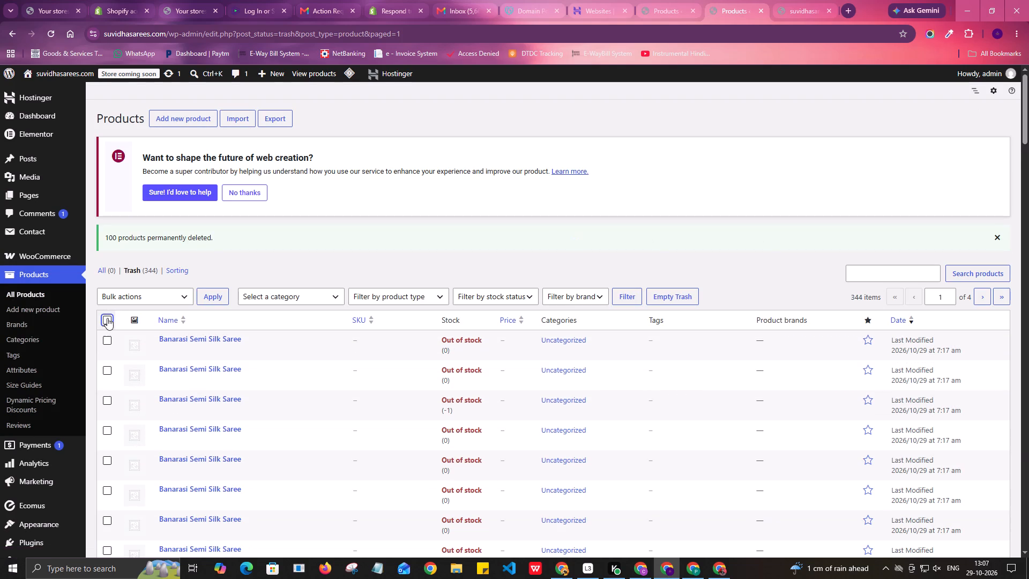
pyautogui.click(139, 294)
pyautogui.click(139, 340)
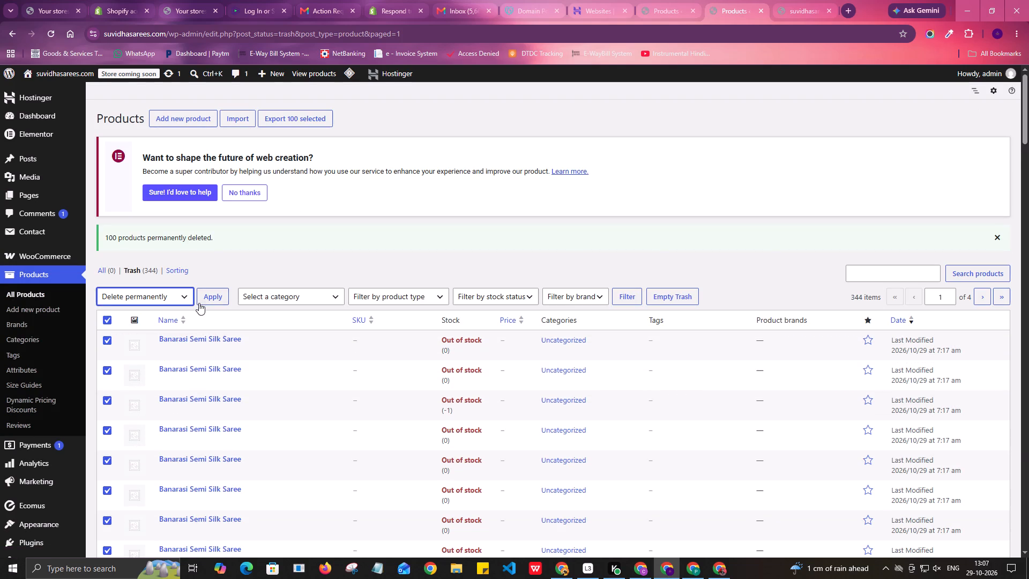
pyautogui.click(206, 300)
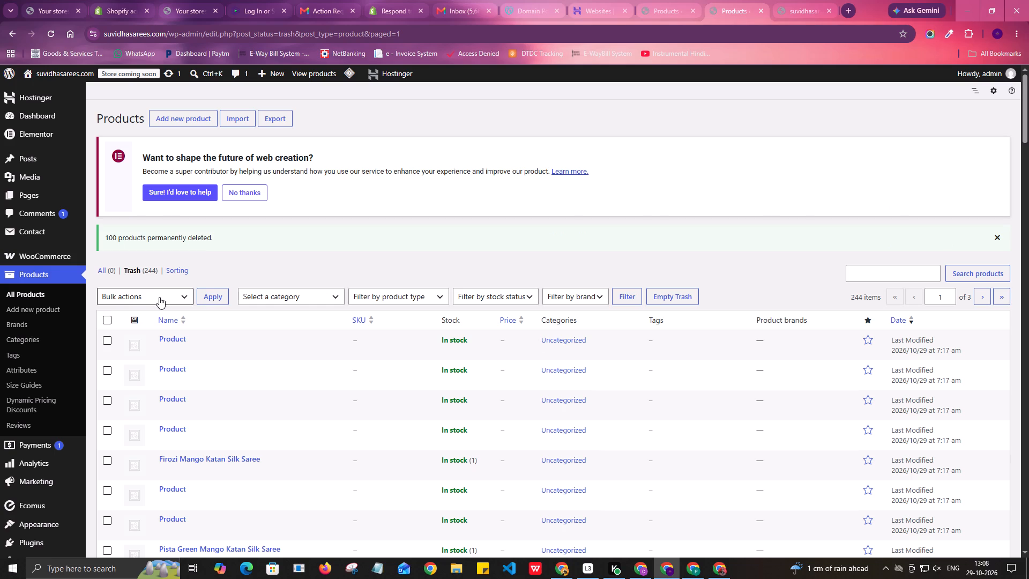
pyautogui.click(107, 320)
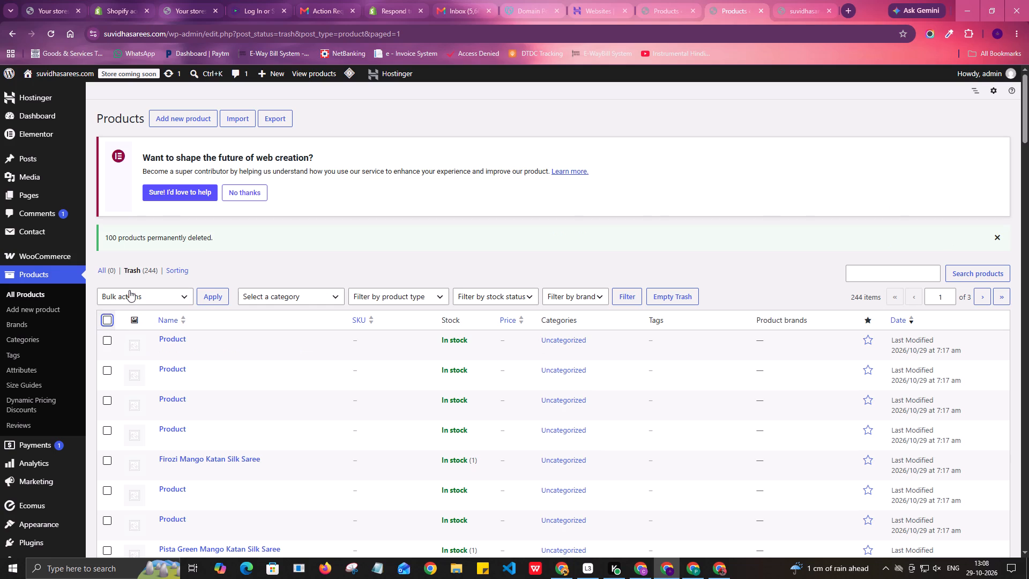
pyautogui.click(129, 292)
pyautogui.click(141, 337)
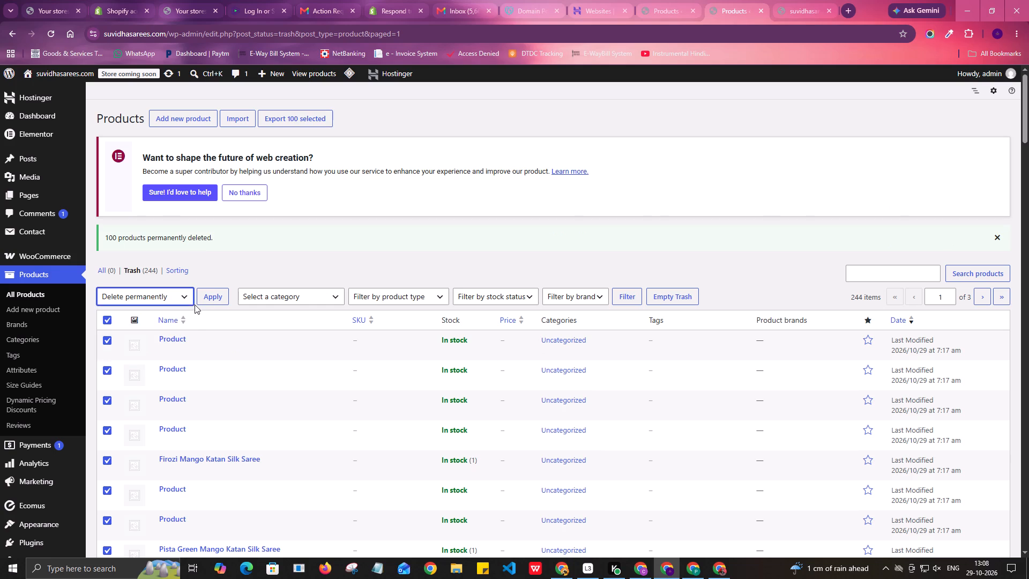
pyautogui.click(203, 297)
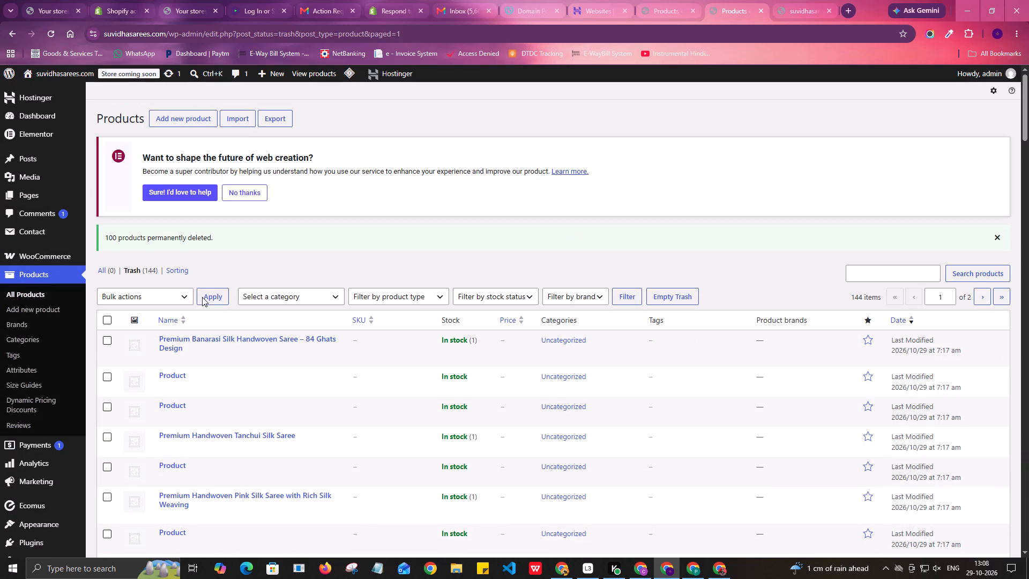
pyautogui.click(106, 324)
pyautogui.click(128, 298)
pyautogui.click(145, 337)
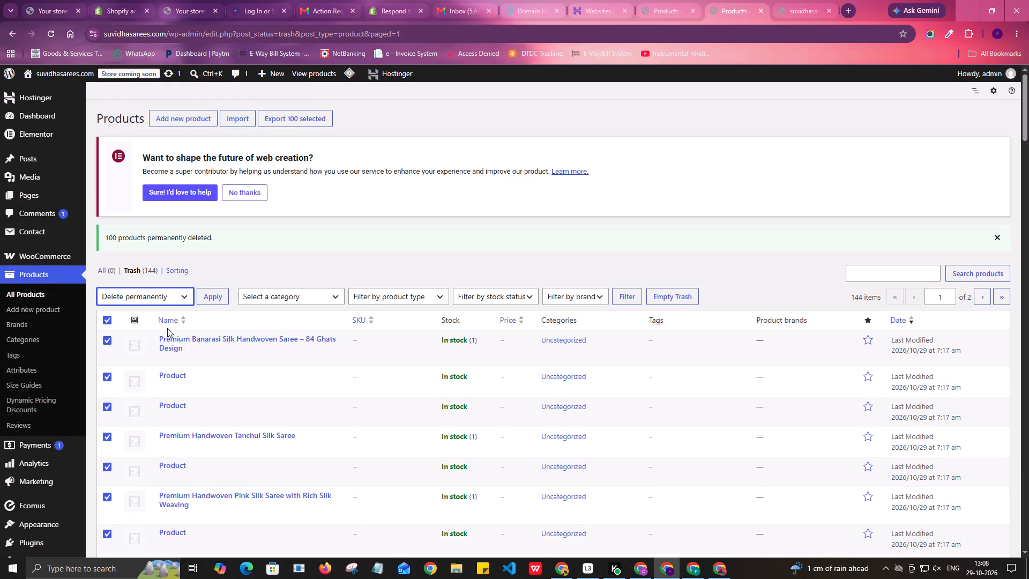
pyautogui.click(217, 294)
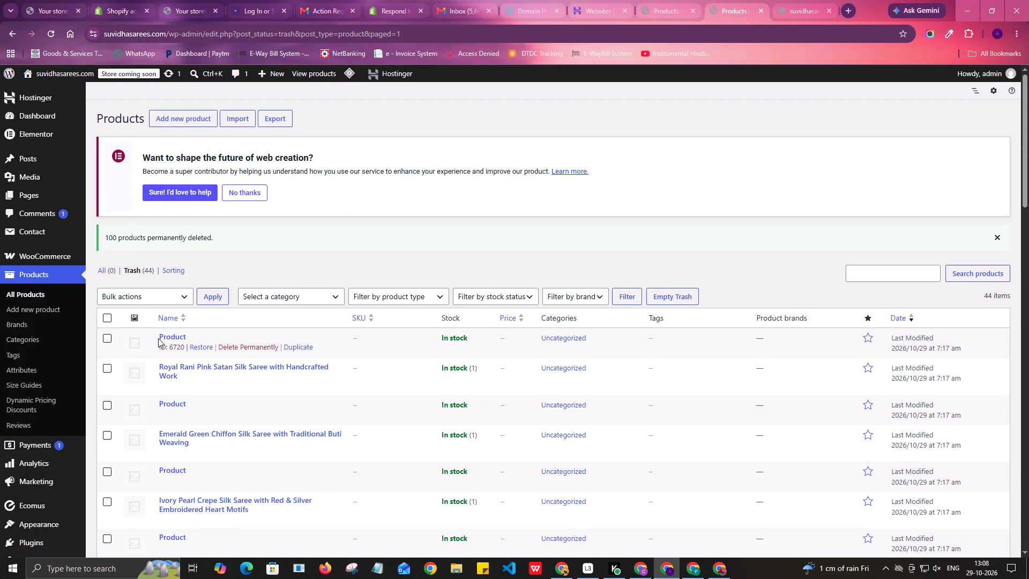
# Permanently delete all remaining trashed products except the eleven demo grocery items, from Ocado Little Gem Lettuce to Brown Rice Drink.
pyautogui.scroll(-13, 158, 338)
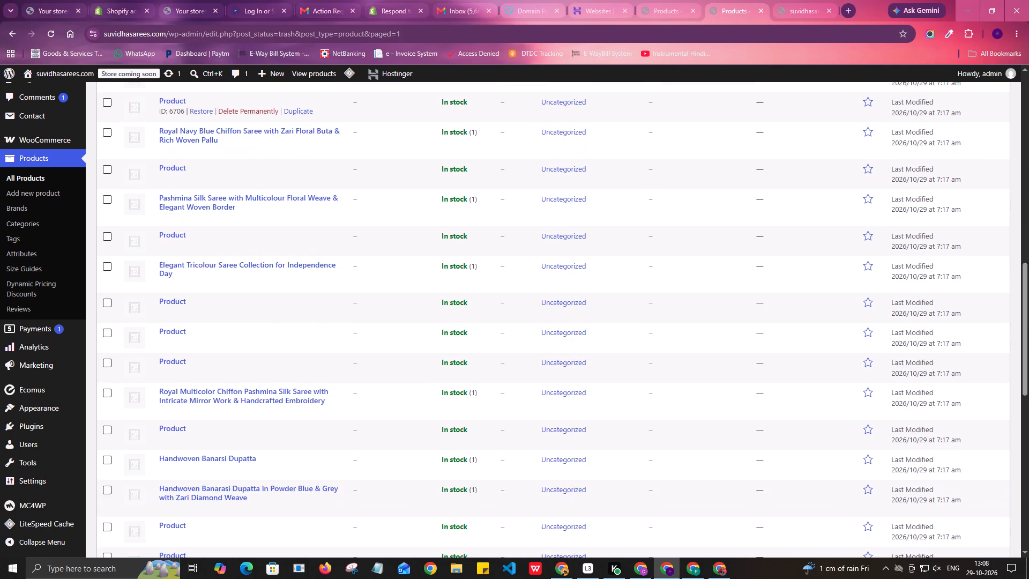
pyautogui.scroll(9, 165, 329)
pyautogui.scroll(-1, 165, 329)
pyautogui.scroll(3, 165, 329)
pyautogui.click(107, 211)
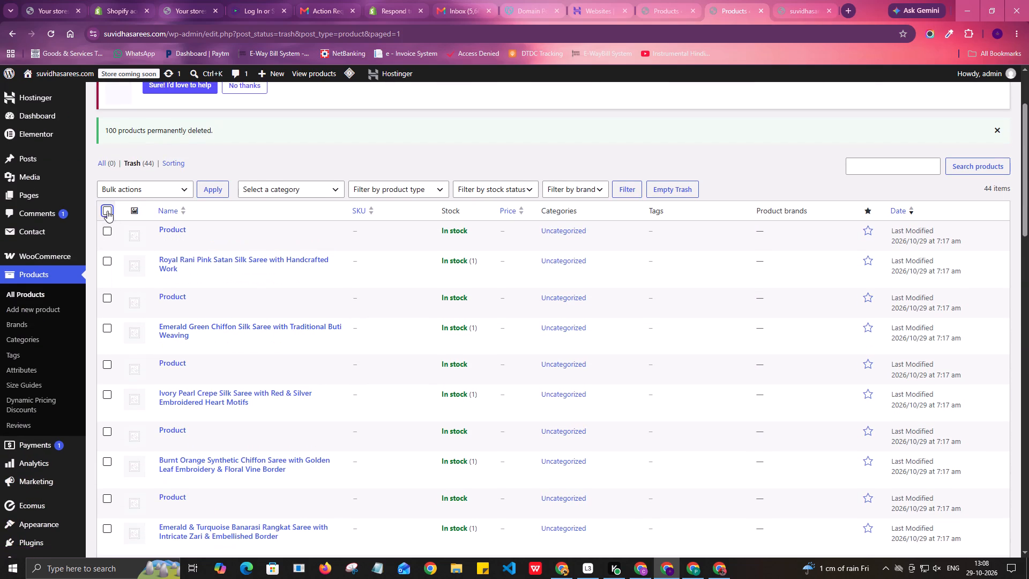
pyautogui.scroll(-20, 196, 308)
pyautogui.scroll(-11, 196, 308)
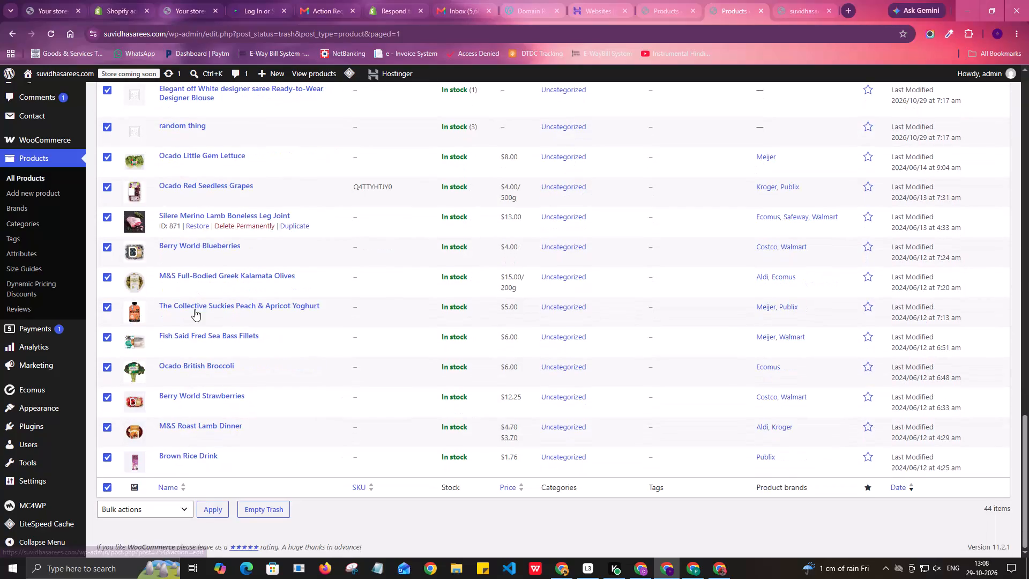
pyautogui.click(106, 158)
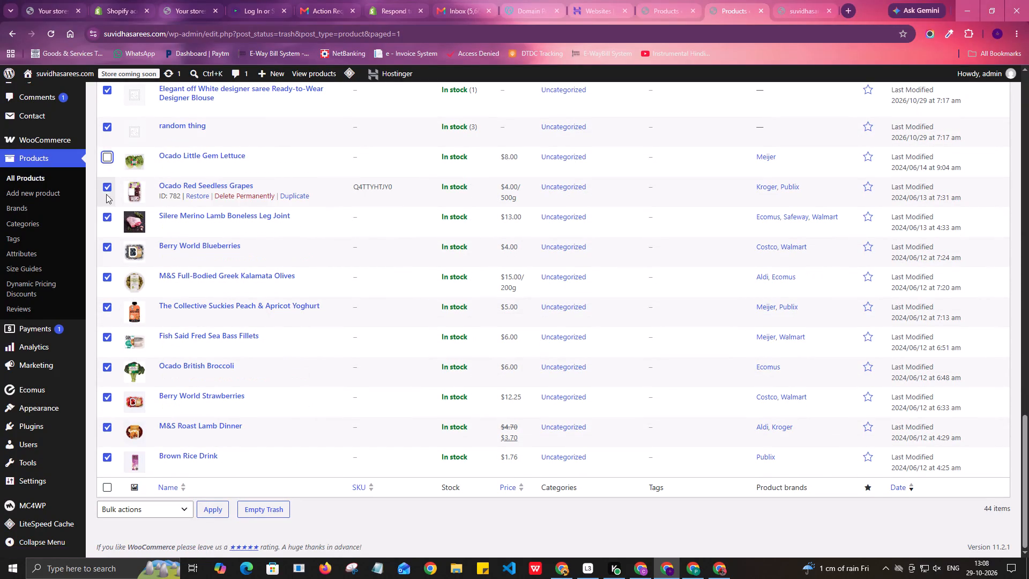
pyautogui.click(106, 194)
pyautogui.click(100, 218)
pyautogui.click(103, 243)
pyautogui.click(111, 279)
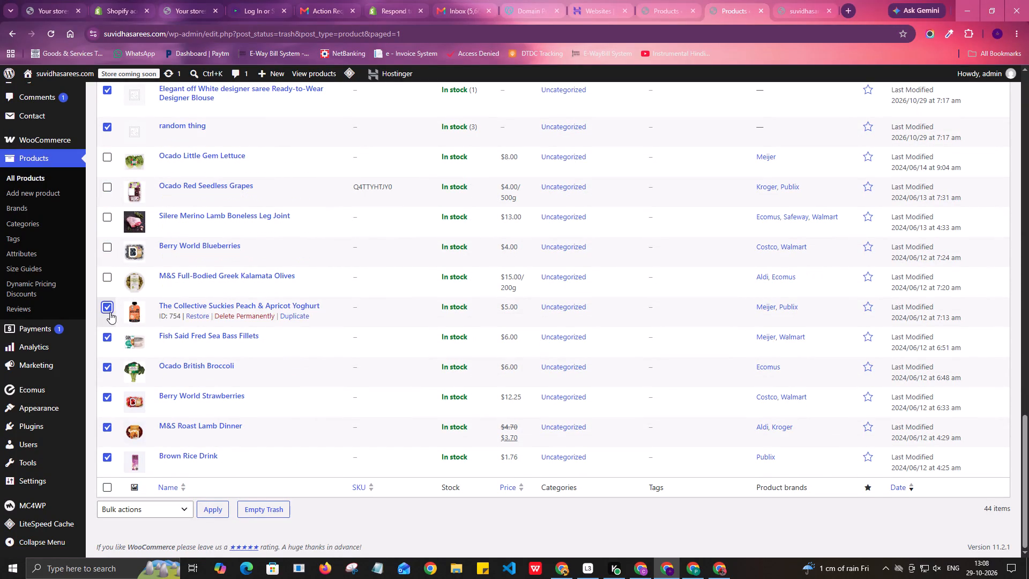
pyautogui.click(110, 312)
pyautogui.click(106, 347)
pyautogui.click(103, 371)
pyautogui.click(103, 400)
pyautogui.click(107, 425)
pyautogui.click(105, 451)
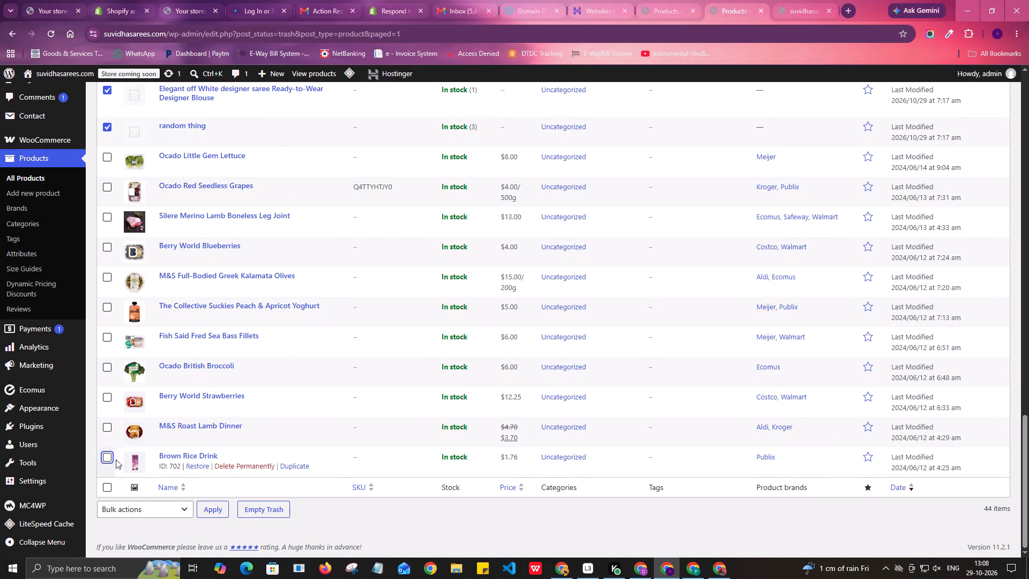
pyautogui.click(157, 506)
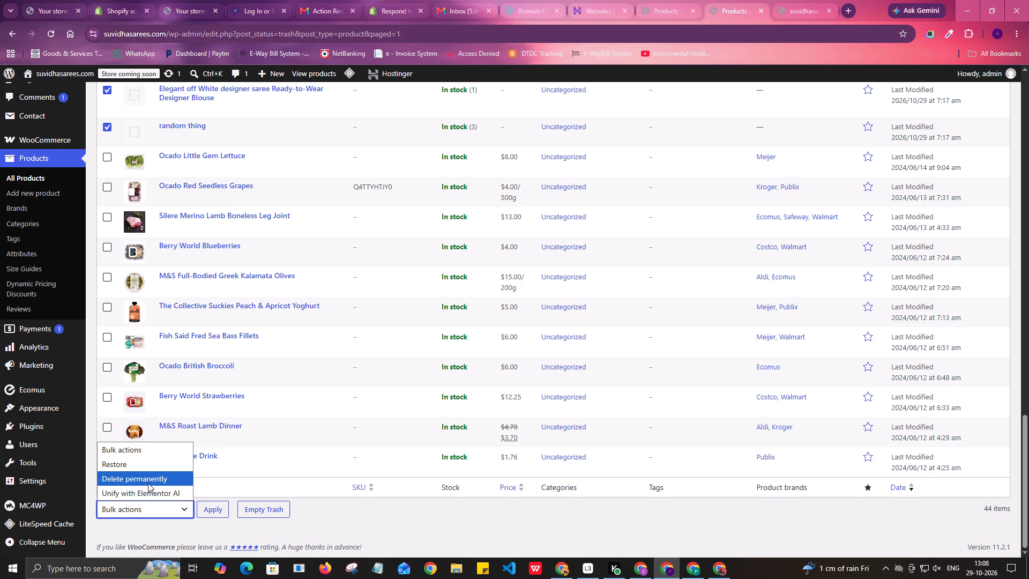
pyautogui.click(150, 481)
pyautogui.click(205, 508)
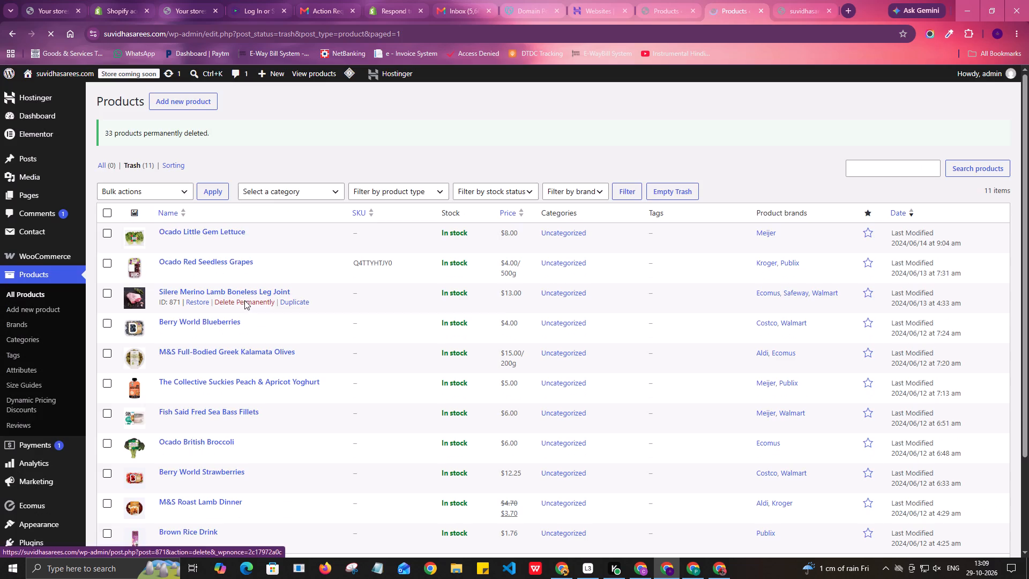
# Restore all the demo grocery products from the trash and open the full product list.
pyautogui.click(106, 319)
pyautogui.click(131, 300)
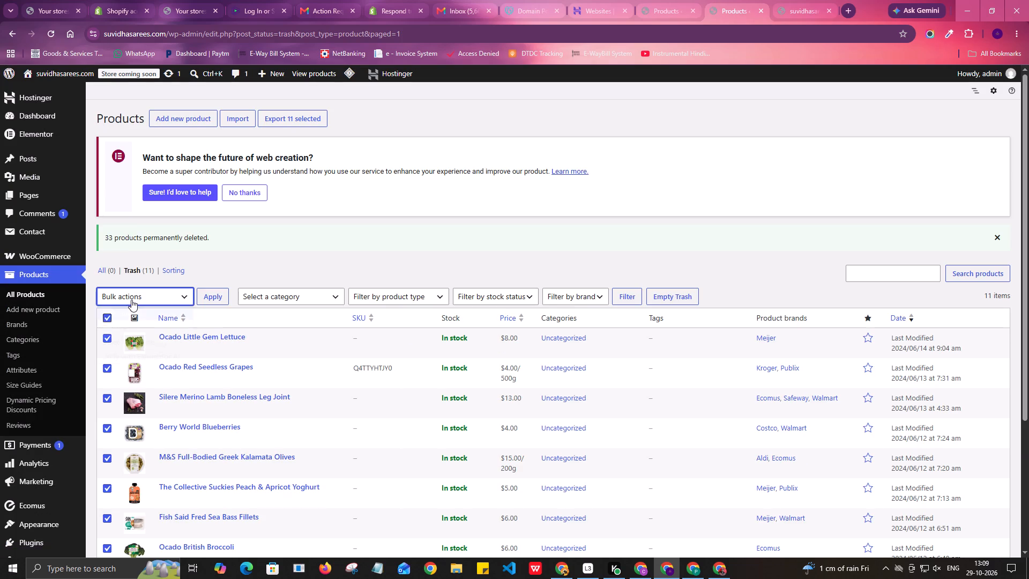
pyautogui.click(143, 331)
pyautogui.click(205, 295)
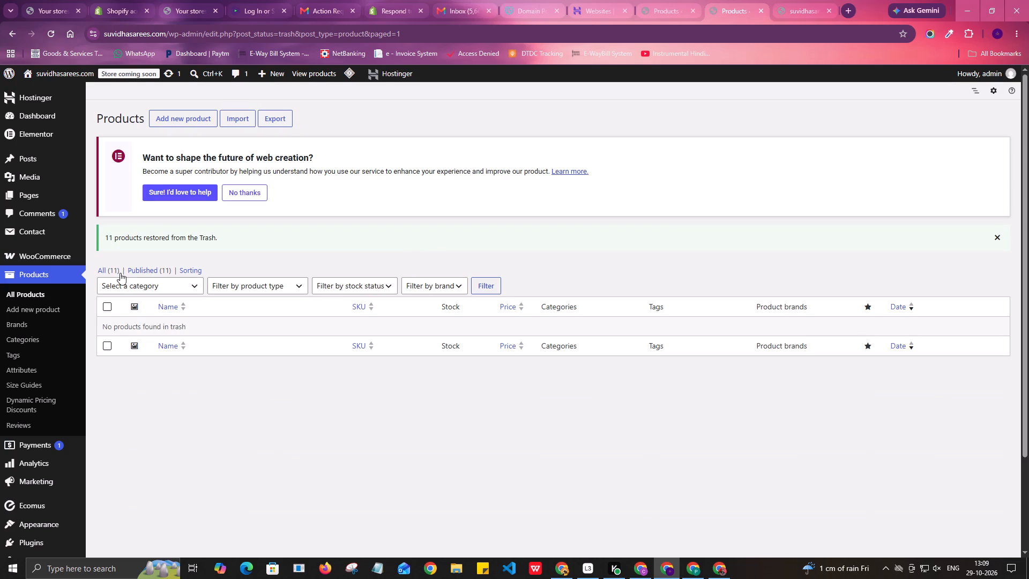
pyautogui.click(111, 270)
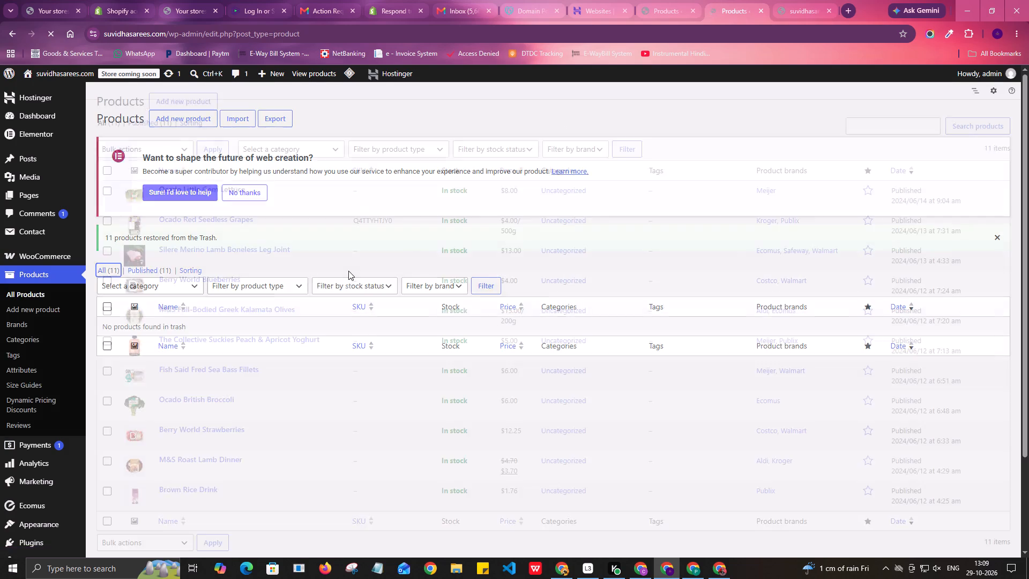
# Switch to the storefront home page, dismiss its discount popup, reload it and check the Popular products section.
pyautogui.click(799, 9)
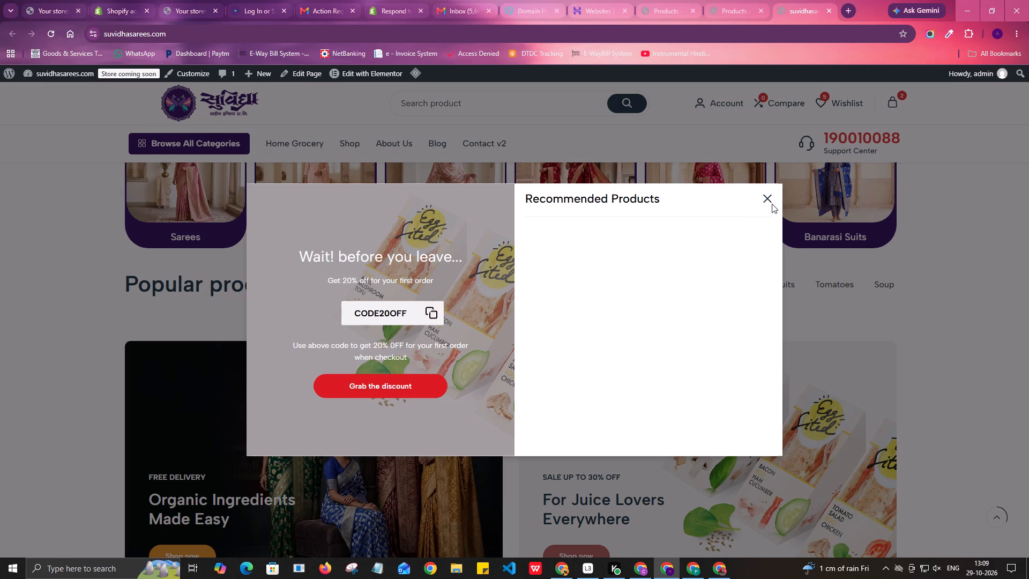
pyautogui.click(765, 195)
pyautogui.click(50, 31)
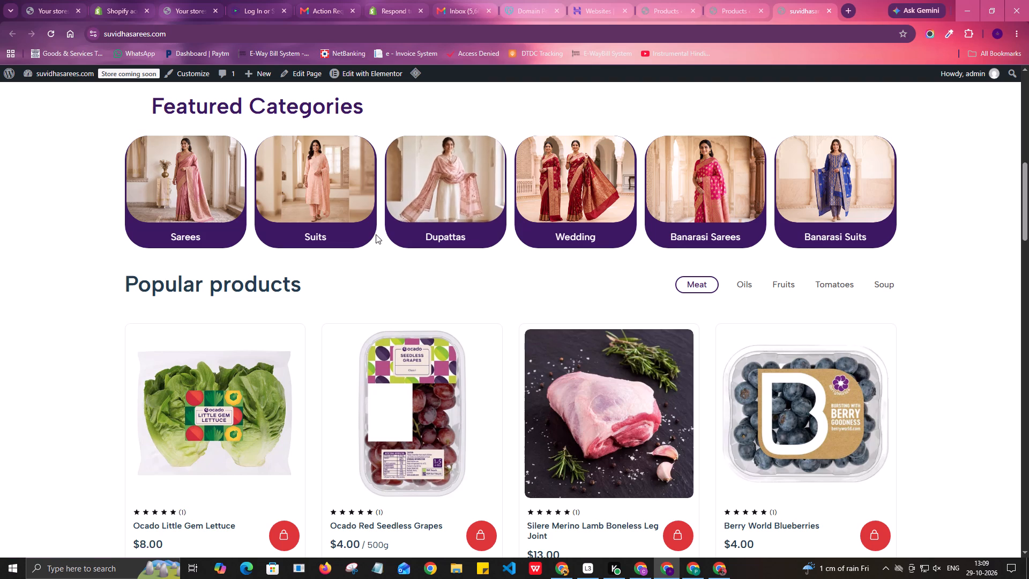
pyautogui.scroll(-4, 338, 253)
pyautogui.scroll(6, 342, 249)
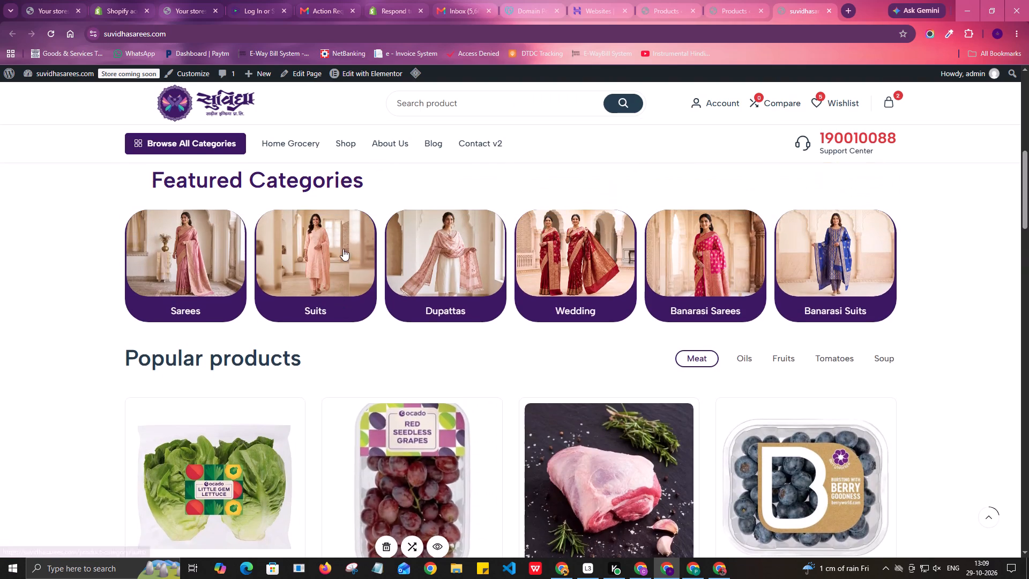
# Open Ocado Little Gem Lettuce from the admin product list for editing in a new tab and review its description.
pyautogui.click(725, 1)
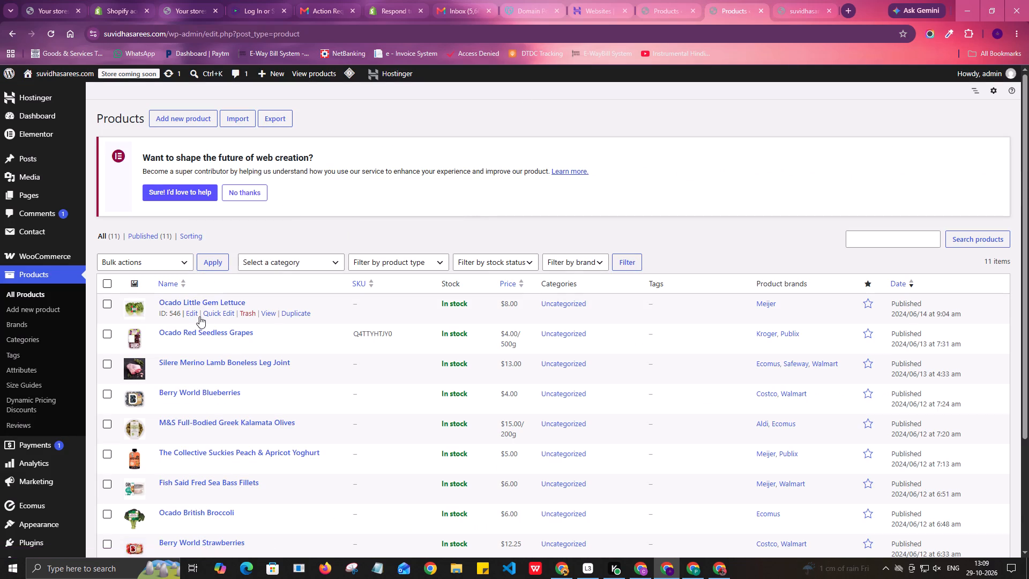
pyautogui.rightClick(190, 313)
pyautogui.click(229, 321)
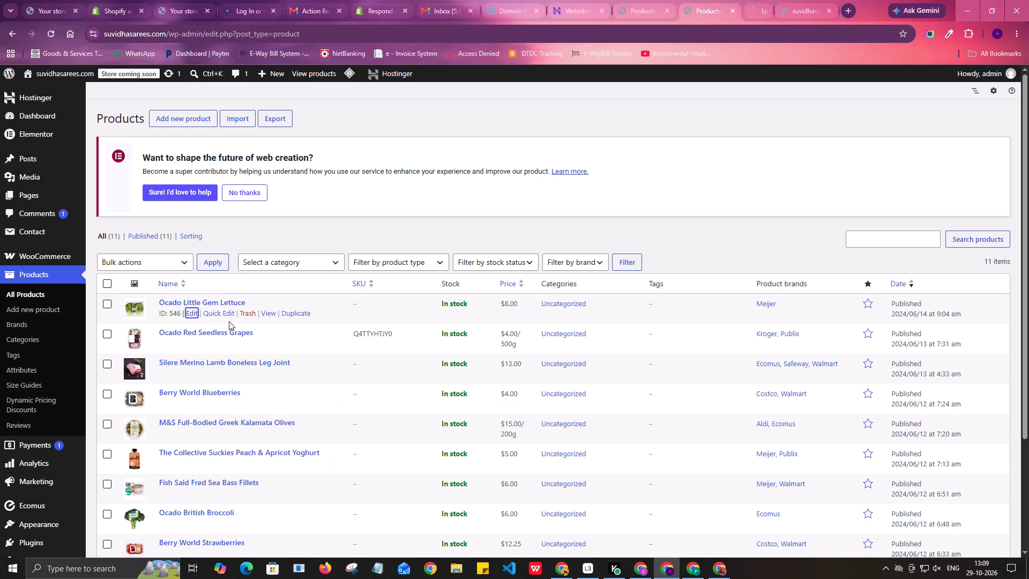
pyautogui.click(735, 0)
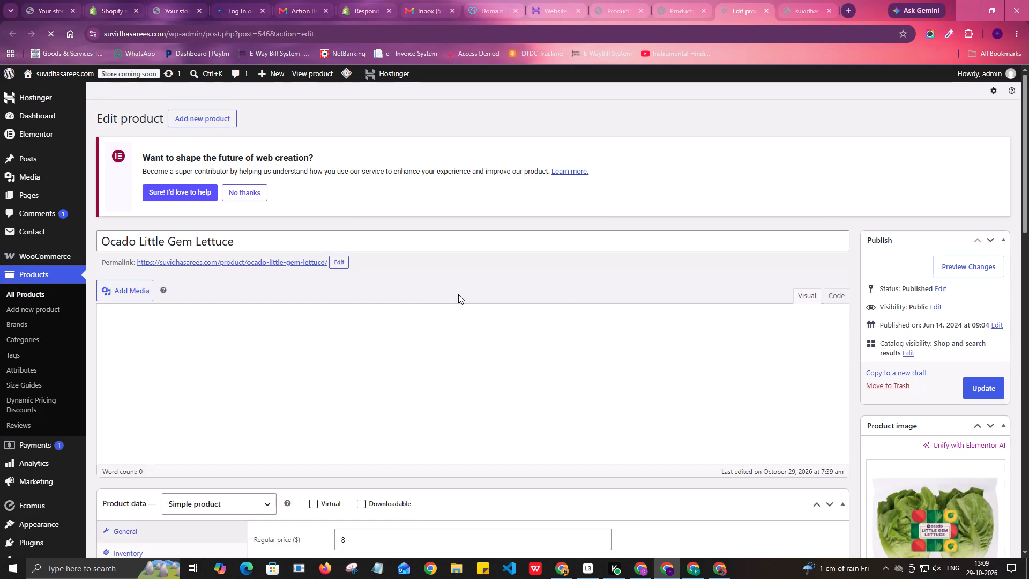
pyautogui.scroll(-1, 416, 285)
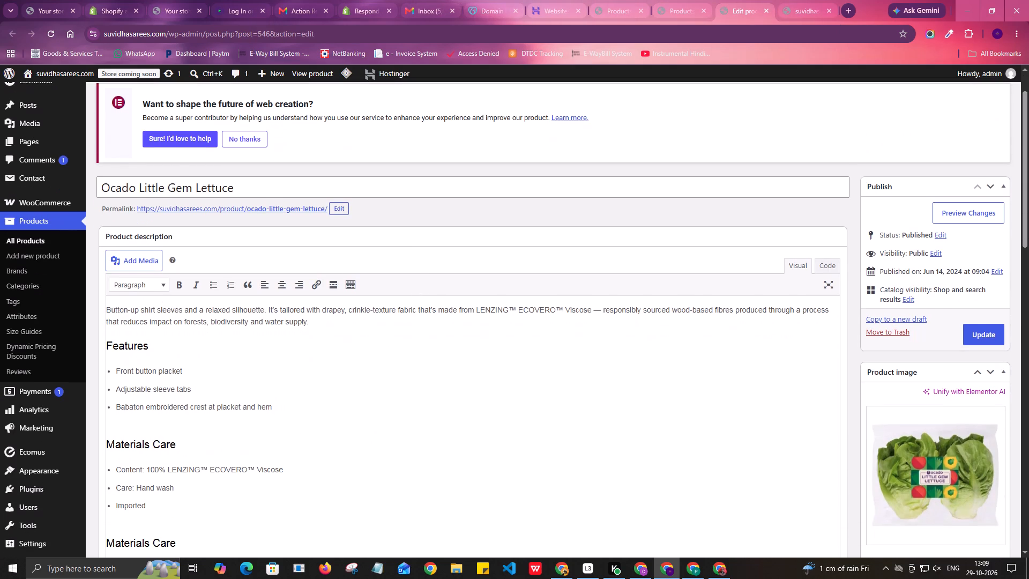
pyautogui.scroll(-1, 485, 363)
pyautogui.scroll(-2, 460, 210)
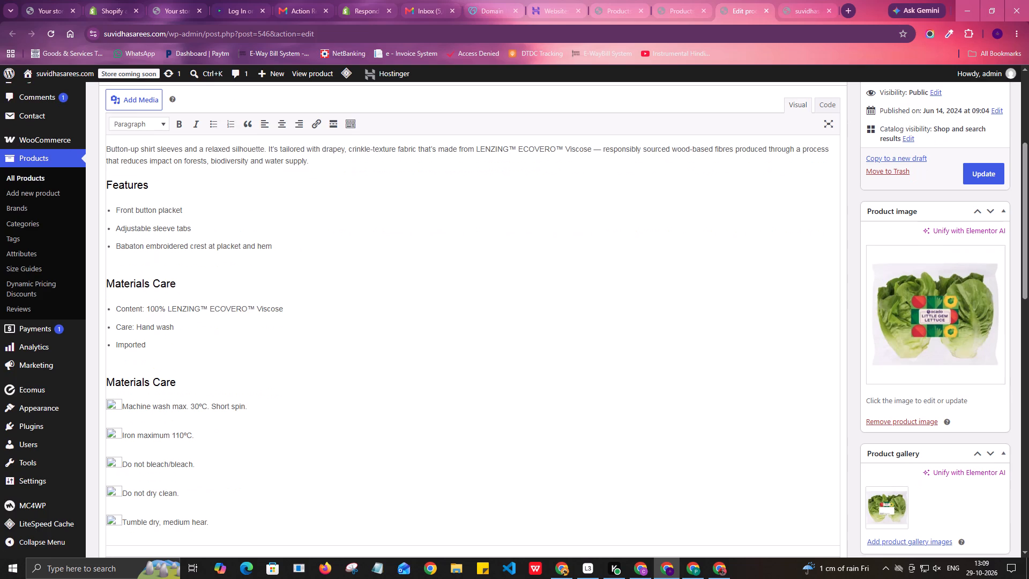
pyautogui.scroll(3, 487, 298)
# Open the Ocado Little Gem Lettuce page on the storefront and examine its layout, description and related products.
pyautogui.click(787, 0)
pyautogui.scroll(-4, 327, 311)
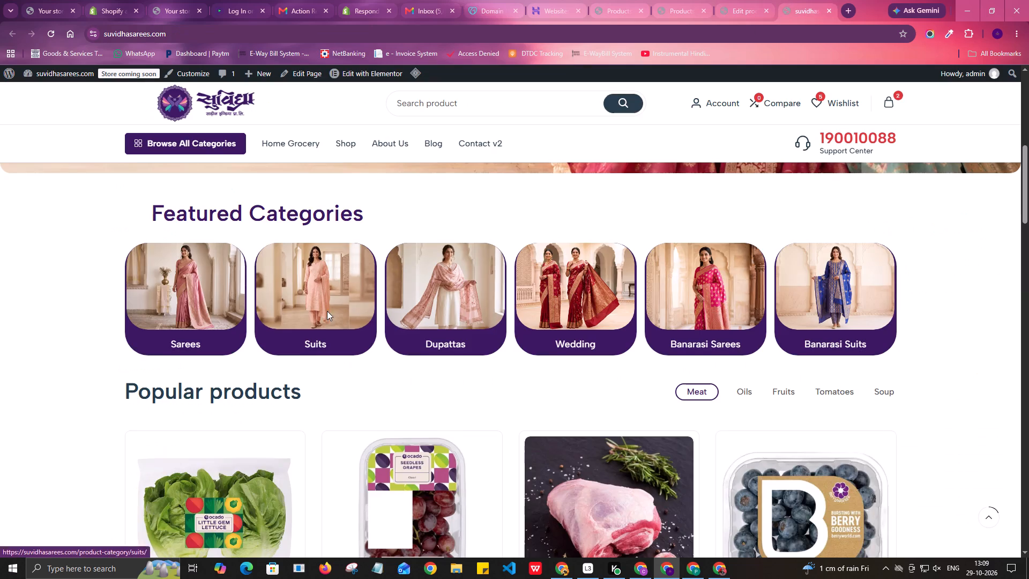
pyautogui.click(170, 418)
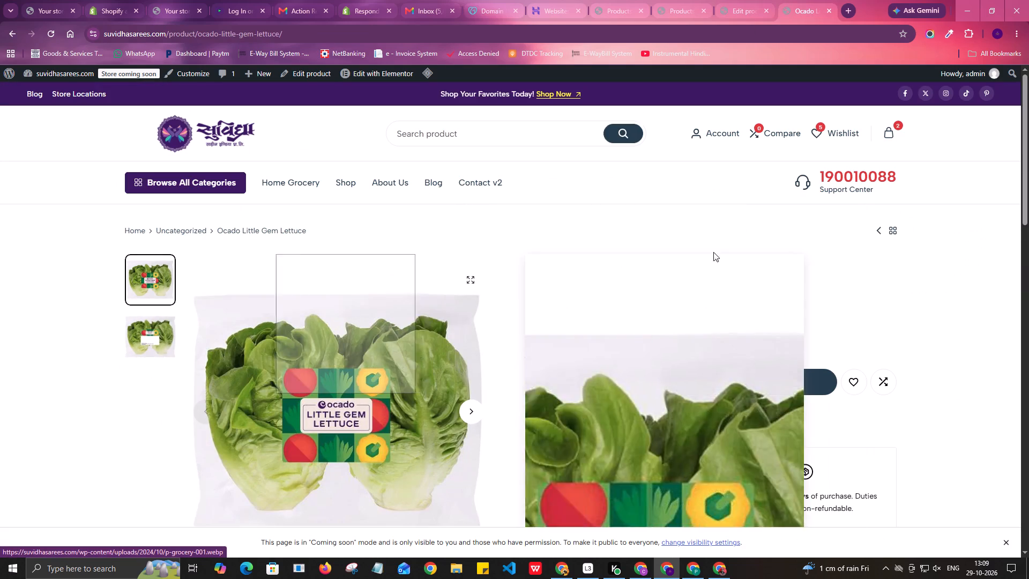
pyautogui.scroll(-1, 834, 253)
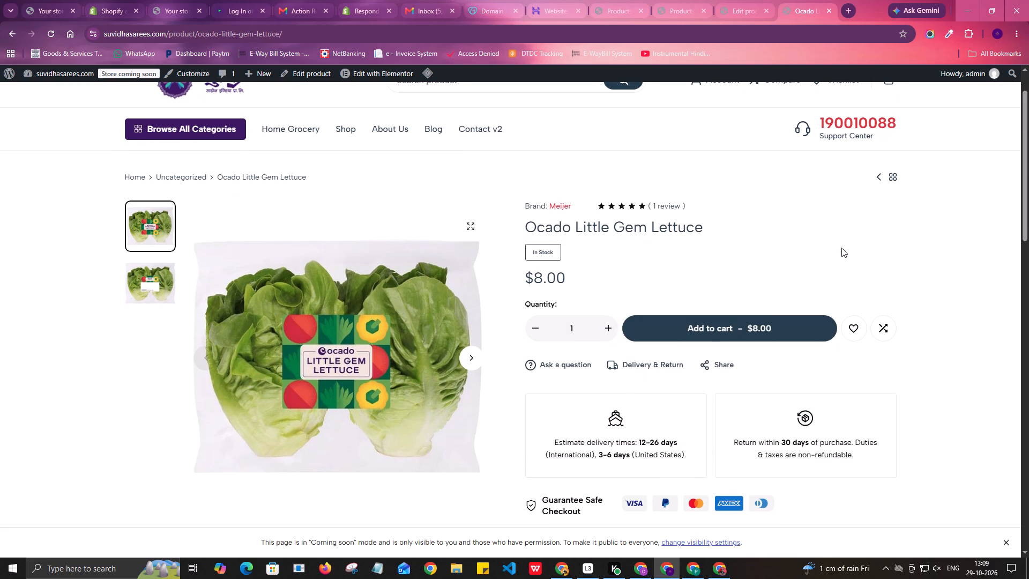
pyautogui.scroll(-1, 872, 235)
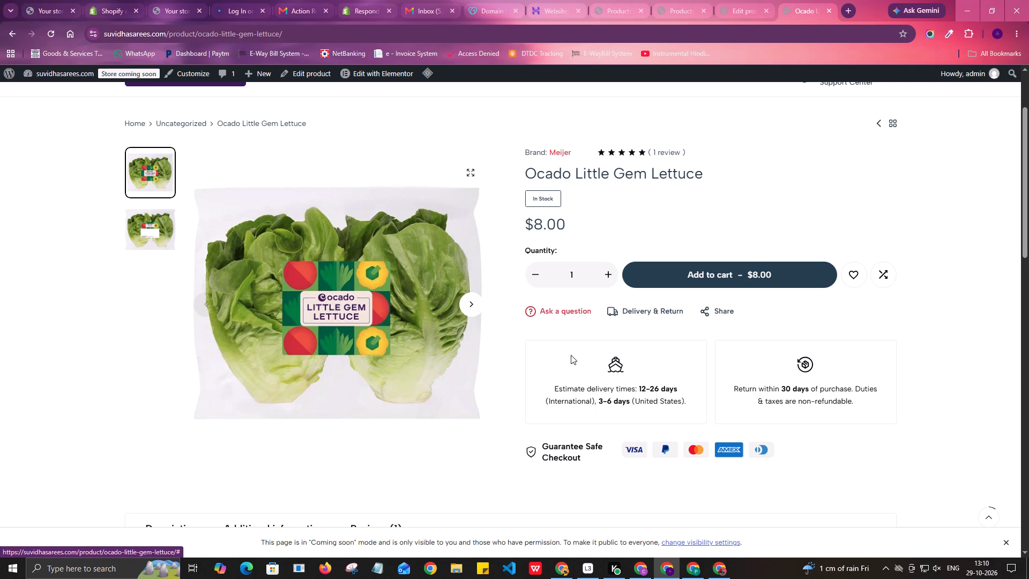
pyautogui.scroll(-3, 638, 371)
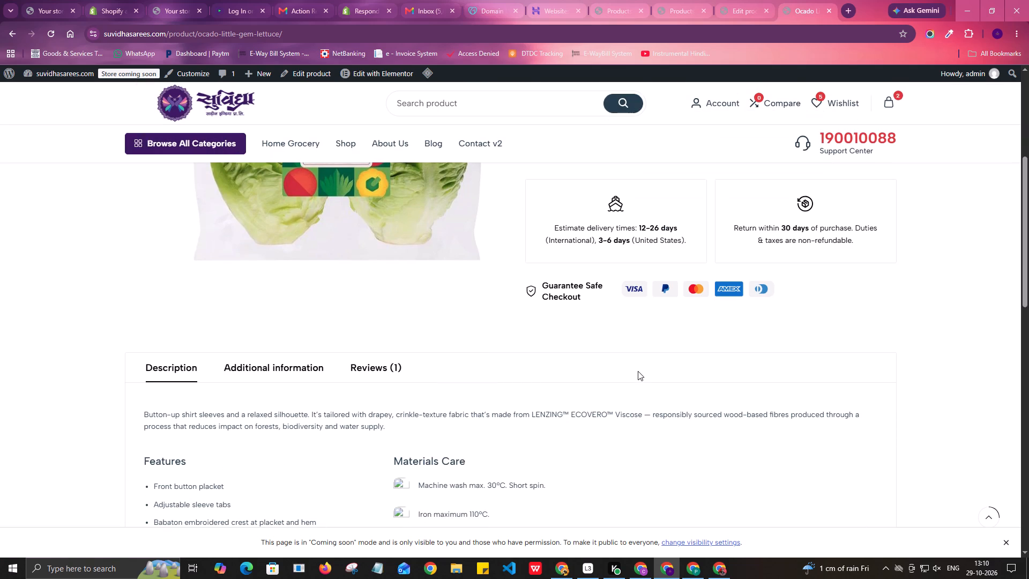
pyautogui.scroll(-2, 638, 371)
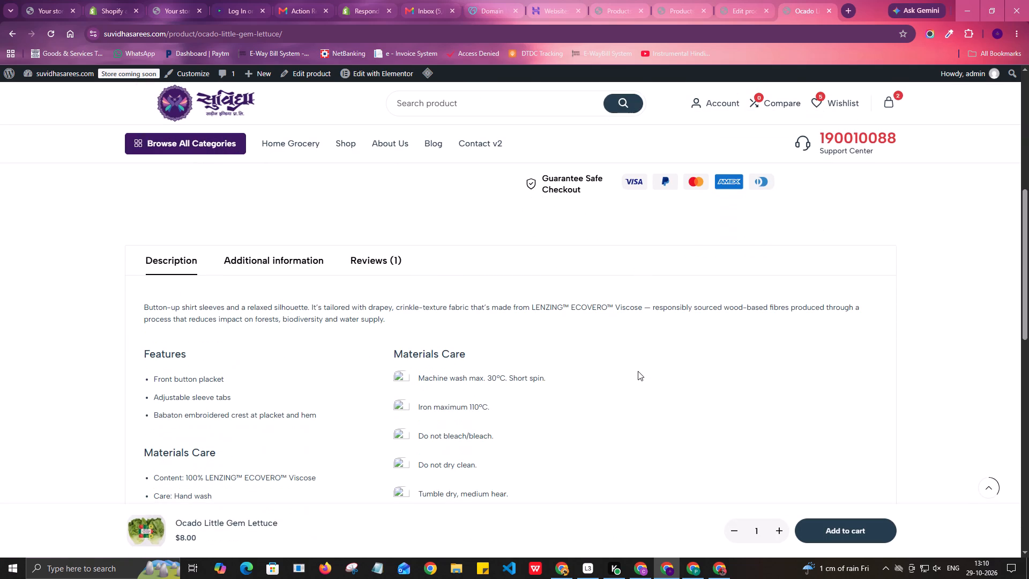
pyautogui.scroll(-2, 638, 371)
pyautogui.scroll(1, 637, 371)
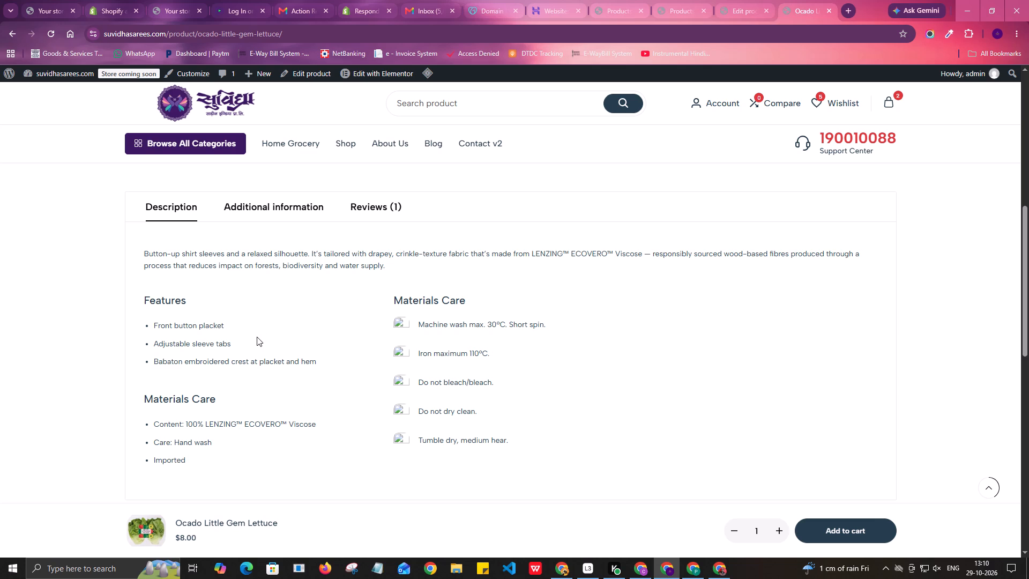
pyautogui.scroll(-1, 280, 336)
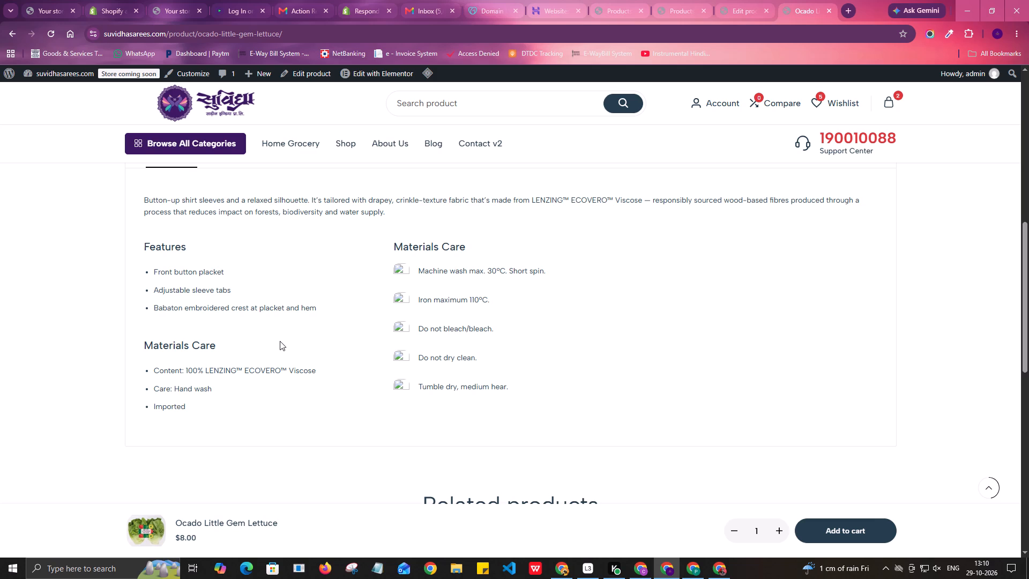
pyautogui.scroll(-6, 279, 342)
pyautogui.scroll(7, 279, 342)
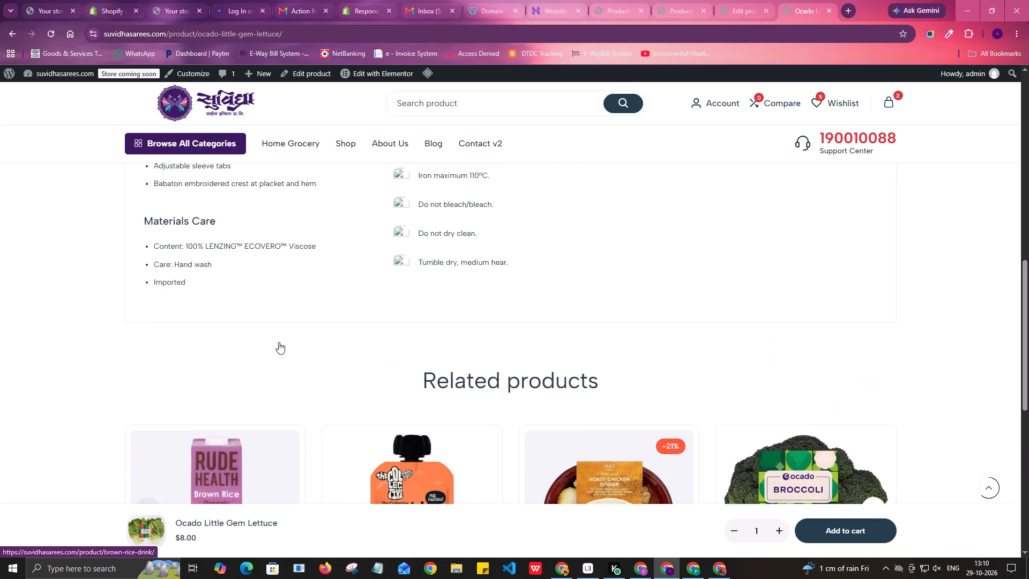
pyautogui.scroll(2, 279, 342)
pyautogui.scroll(-2, 279, 342)
# View the lettuce product's additional information and reviews, and go back to the storefront home page.
pyautogui.click(287, 210)
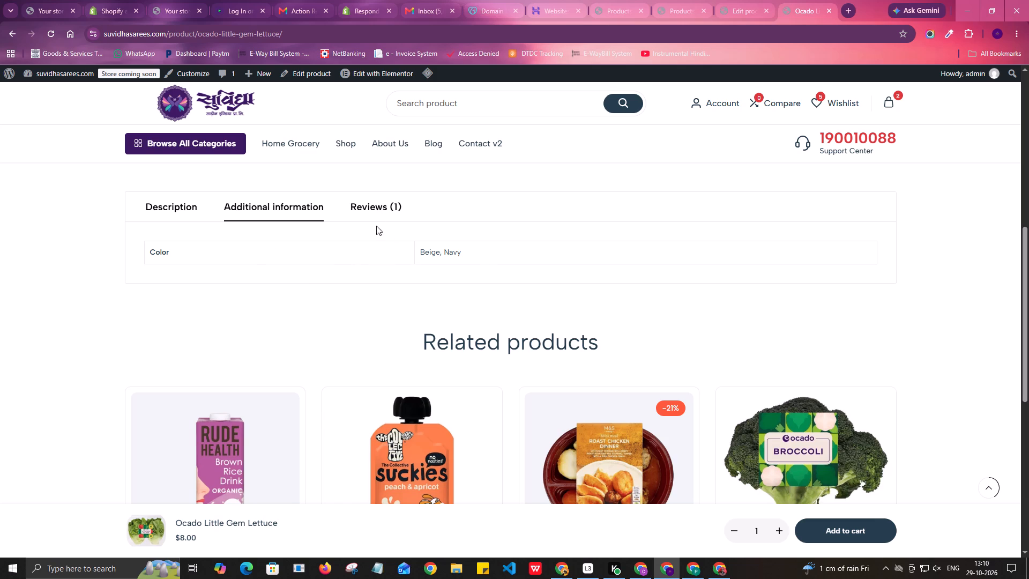
pyautogui.click(374, 208)
pyautogui.click(281, 197)
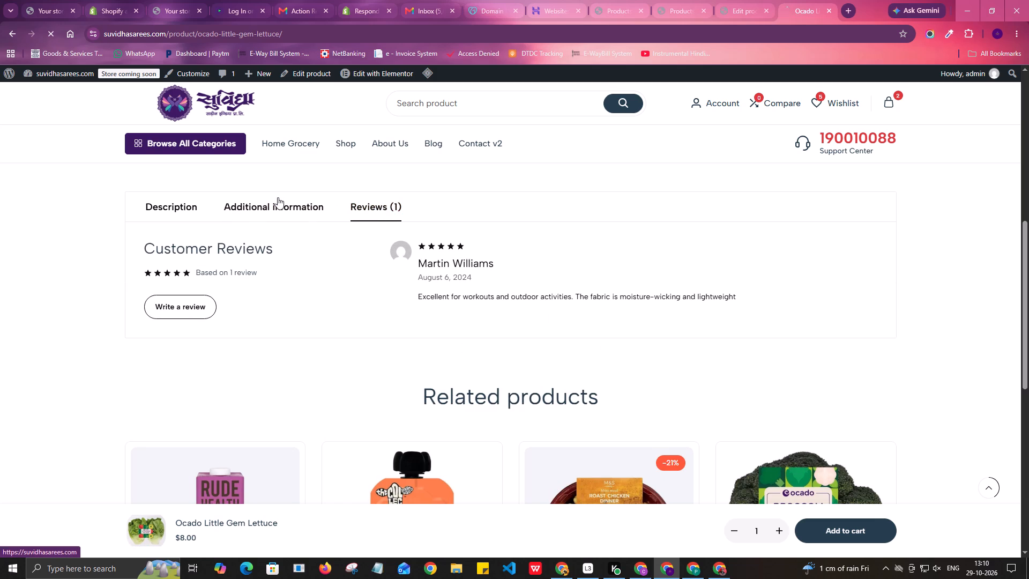
pyautogui.click(233, 203)
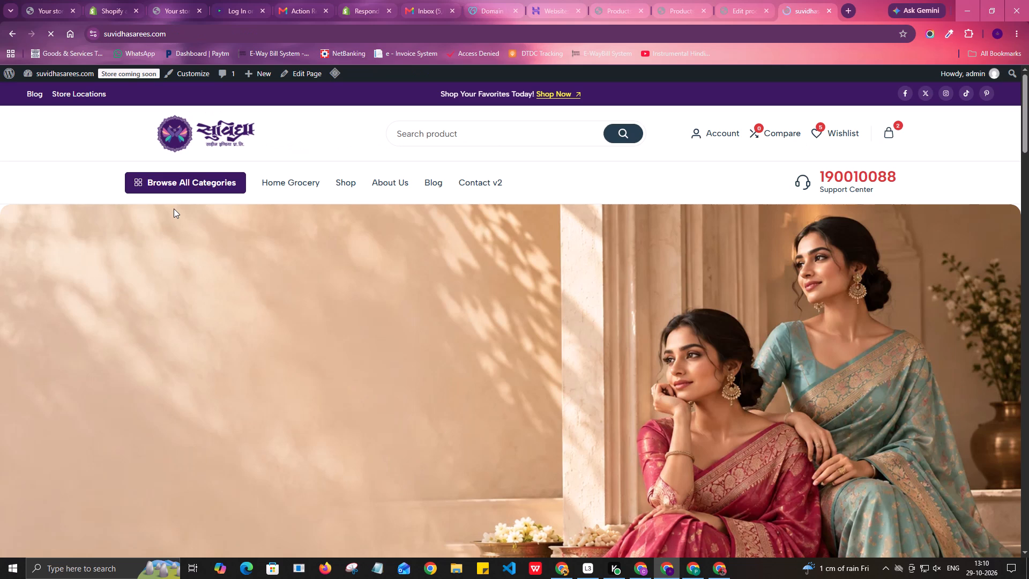
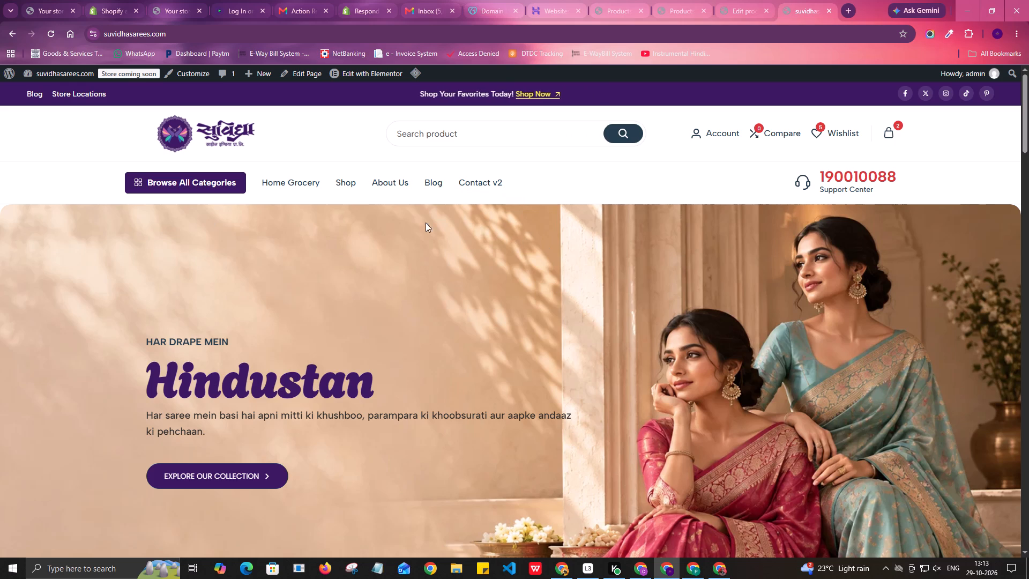
# Look over the storefront home page from the hero banner through Featured Categories to the Popular products section.
pyautogui.scroll(-6, 503, 279)
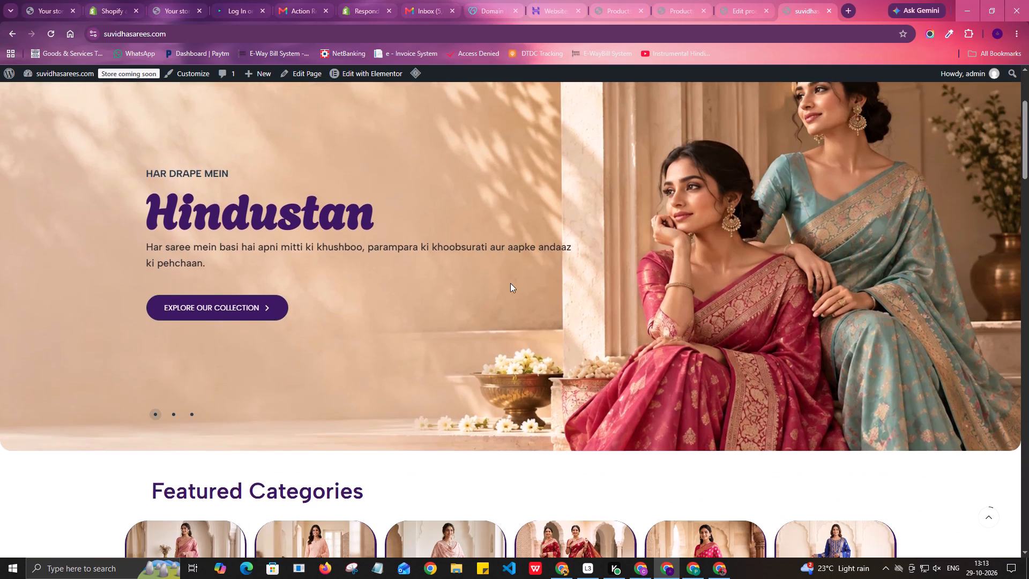
pyautogui.scroll(-4, 510, 283)
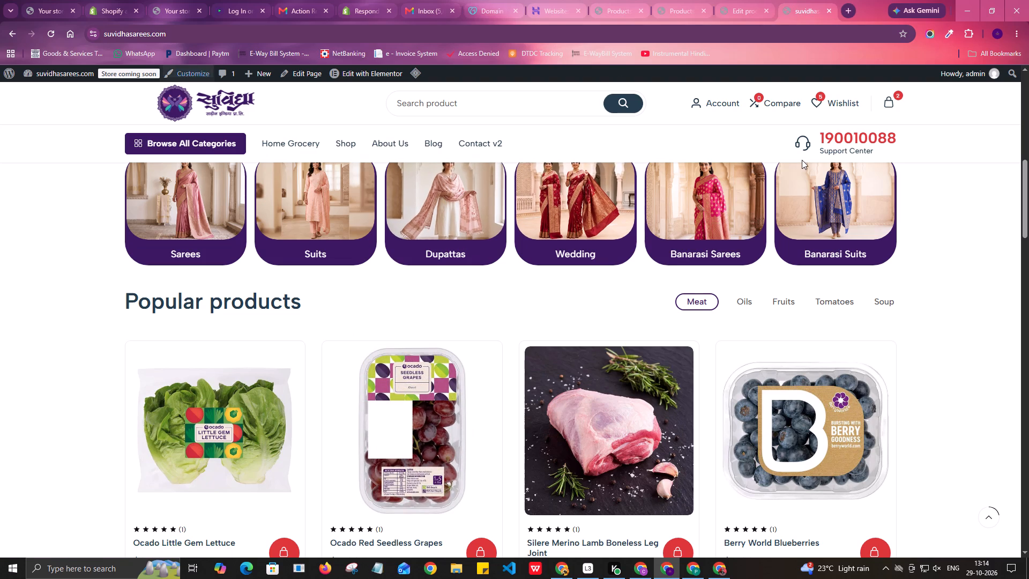
pyautogui.scroll(-3, 637, 288)
pyautogui.scroll(3, 637, 292)
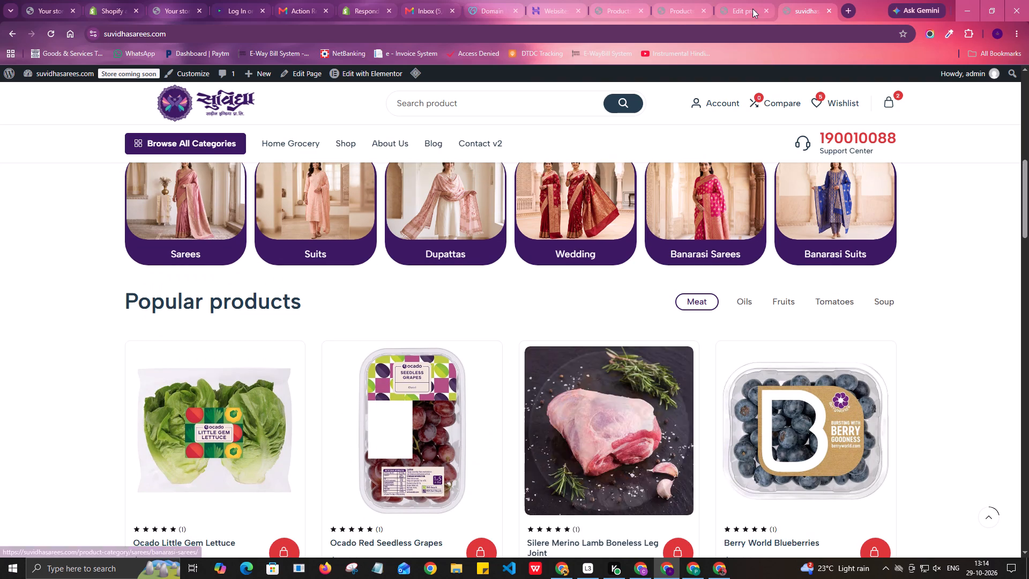
# Replace the Ocado Little Gem Lettuce product's title with "Pure Katan Handloom Dupatta", copied from the Shopify product page.
pyautogui.click(748, 0)
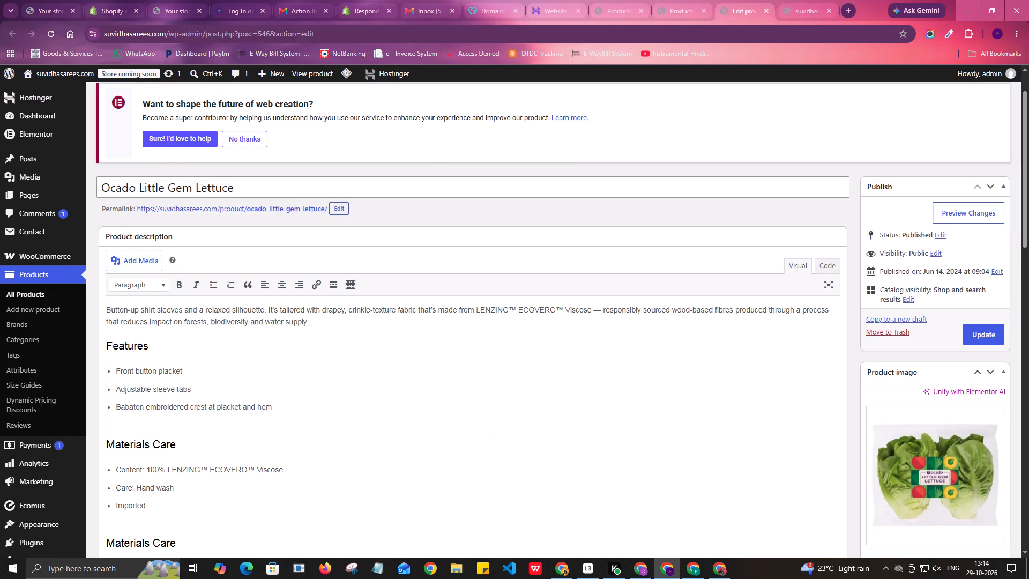
pyautogui.scroll(1, 339, 369)
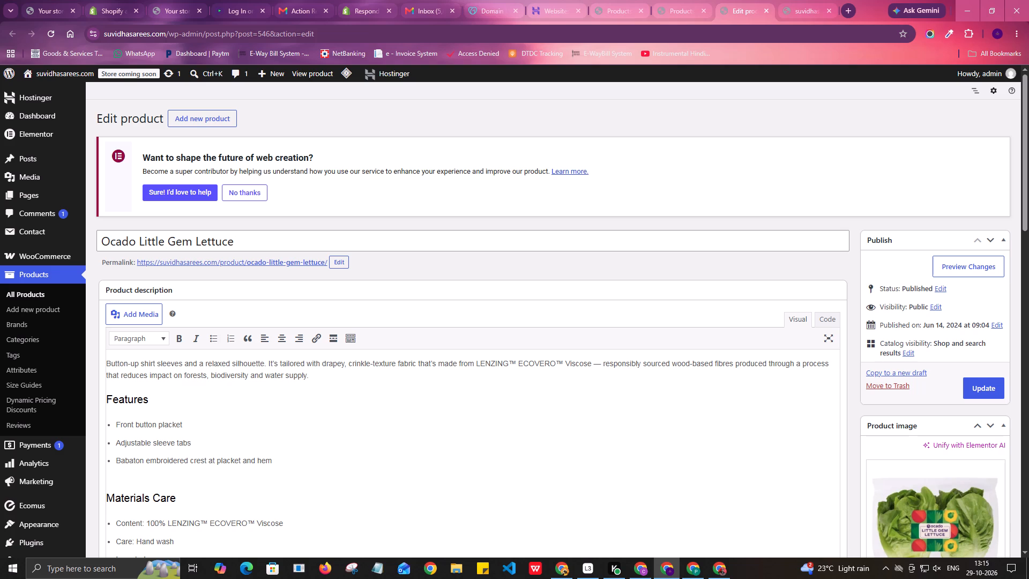
pyautogui.hotkey('alt', 'Tab')
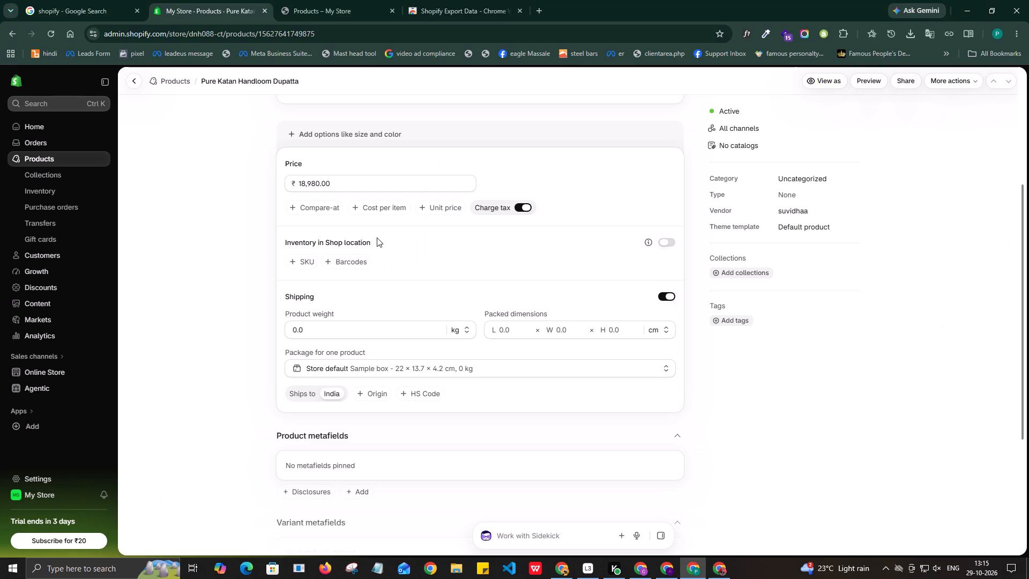
pyautogui.scroll(7, 387, 339)
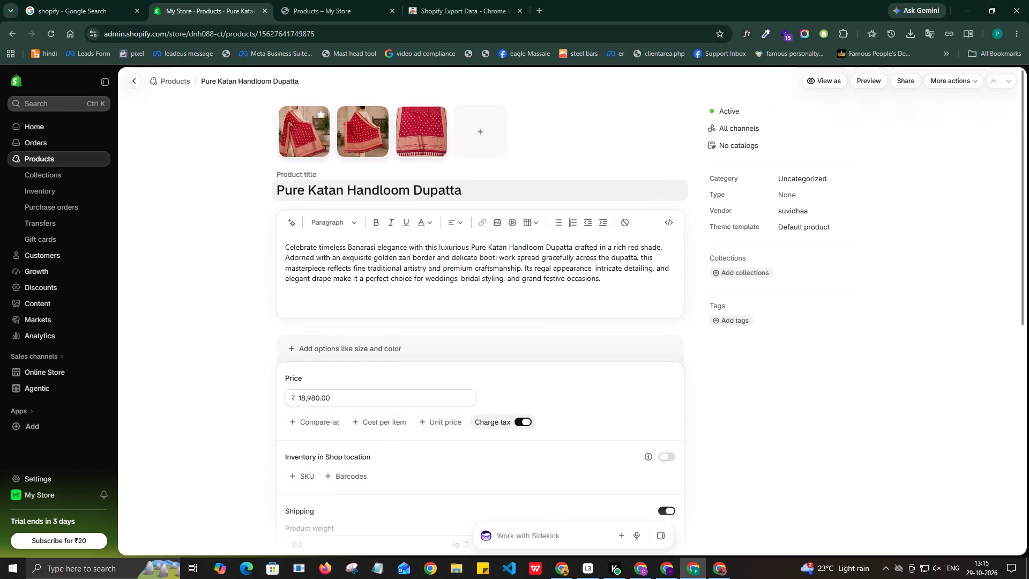
pyautogui.moveTo(491, 191); pyautogui.dragTo(256, 189)
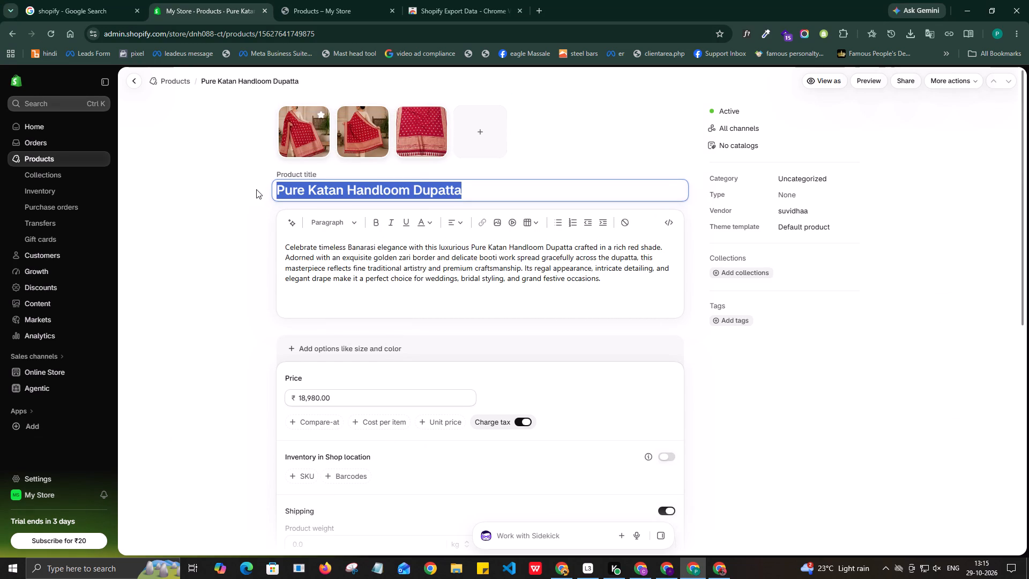
pyautogui.hotkey('ctrl', 'c')
pyautogui.hotkey('alt', 'Tab')
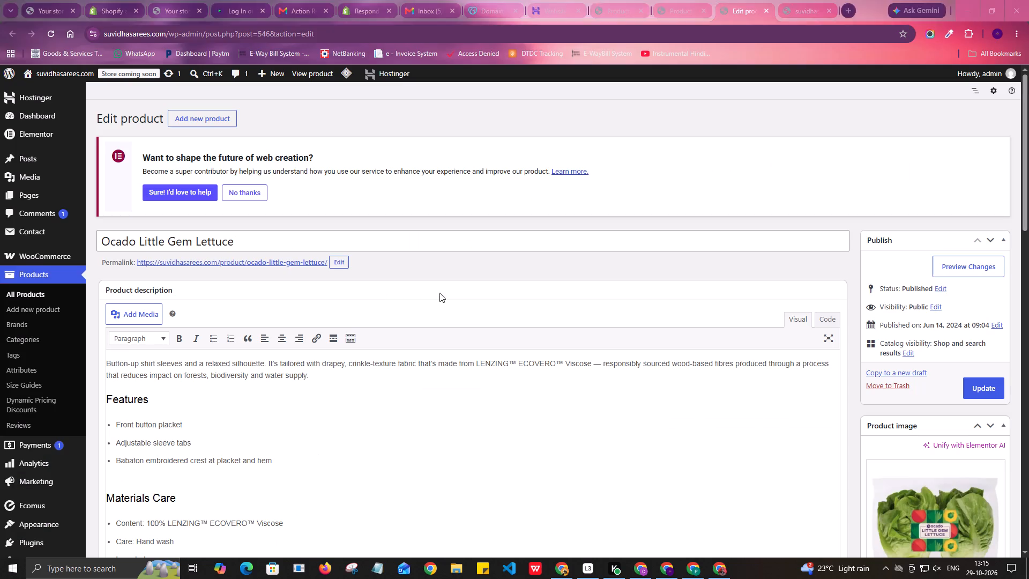
pyautogui.click(240, 238)
pyautogui.hotkey('ctrl', 'a')
pyautogui.hotkey('ctrl', 'v')
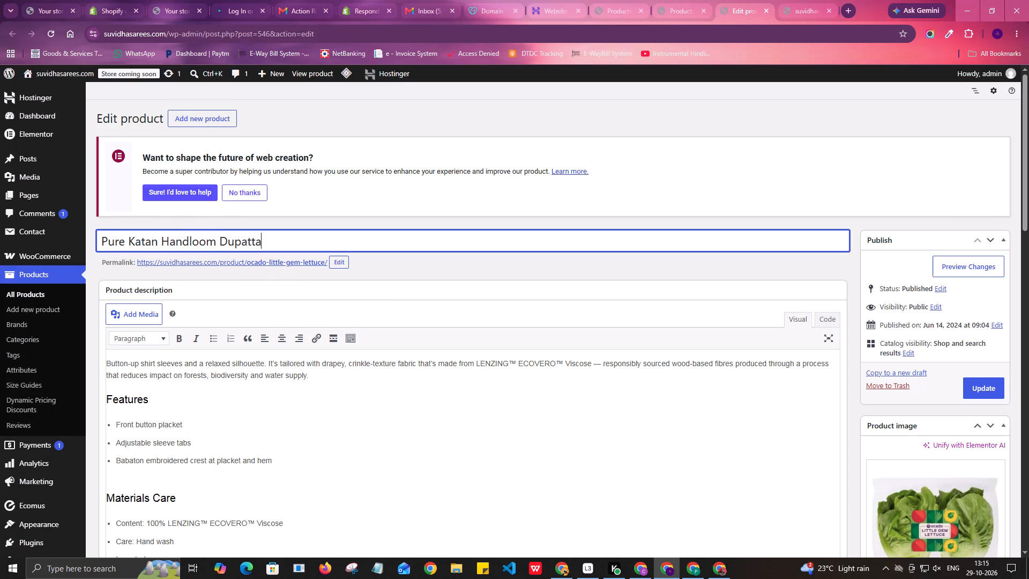
# Examine the product's existing description, including its Features and Materials Care sections, along with the product image and gallery.
pyautogui.scroll(-2, 315, 379)
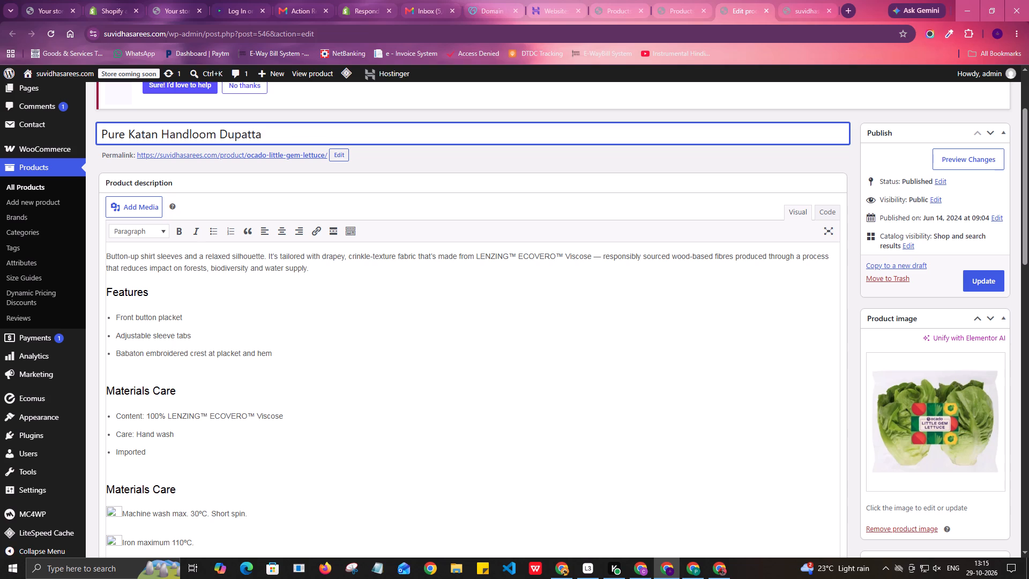
pyautogui.scroll(-3, 341, 380)
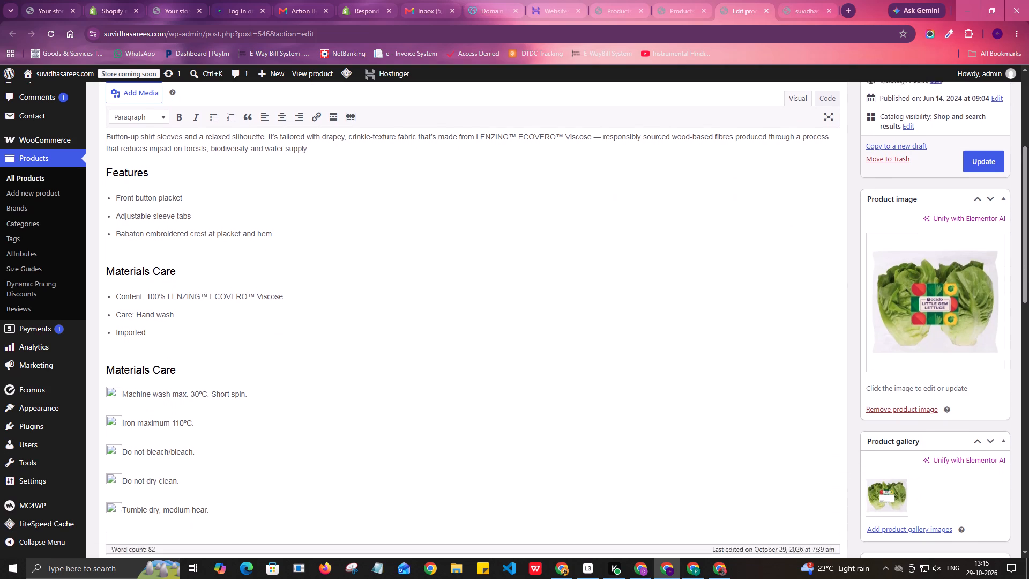
pyautogui.scroll(3, 338, 380)
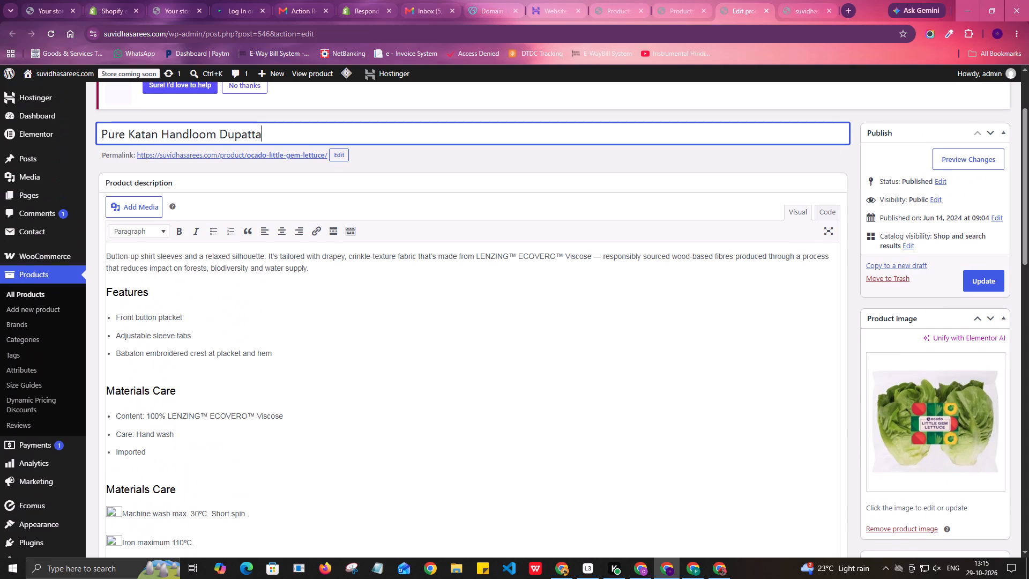
pyautogui.click(338, 380)
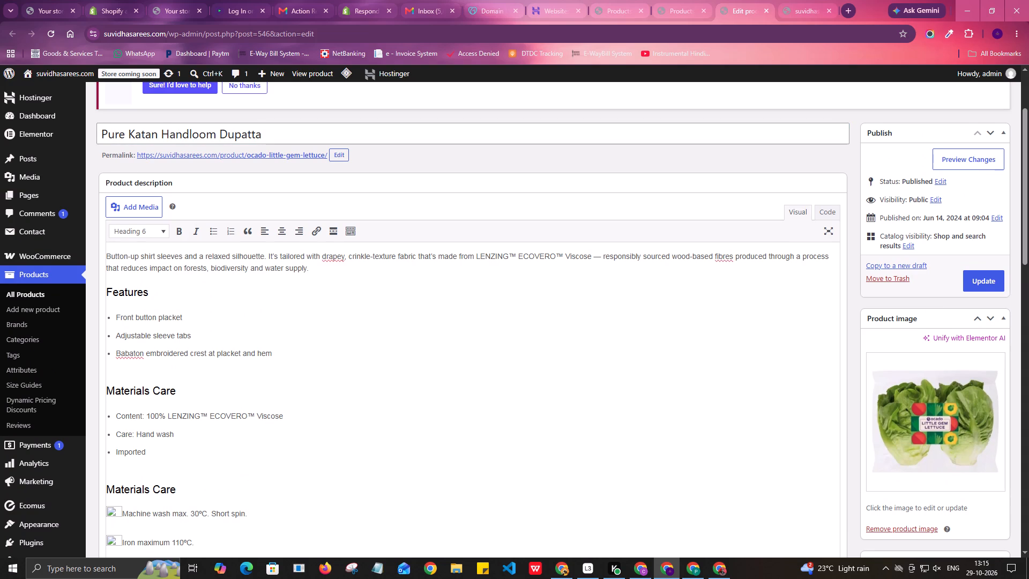
pyautogui.scroll(-1, 338, 380)
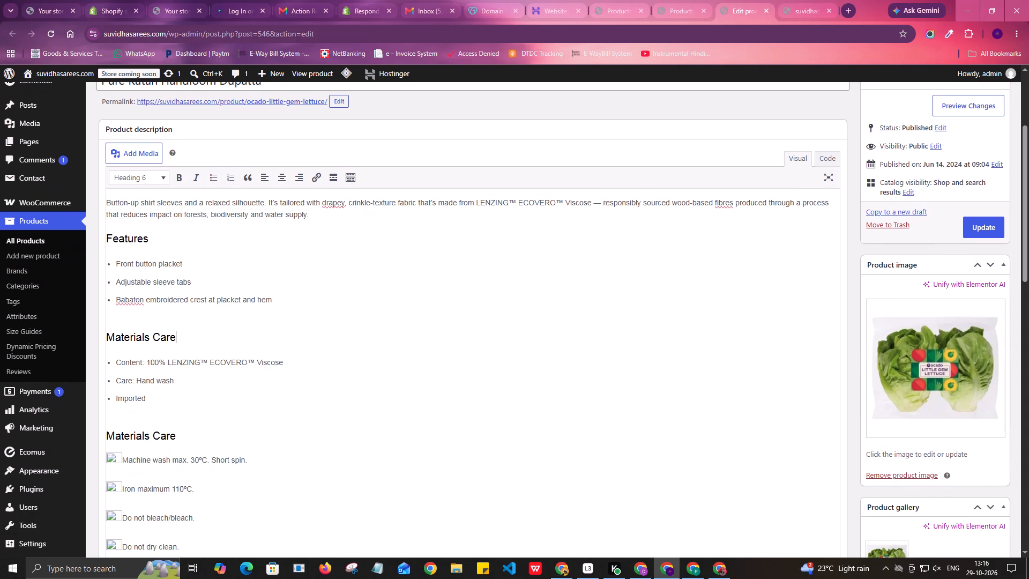
pyautogui.scroll(1, 336, 381)
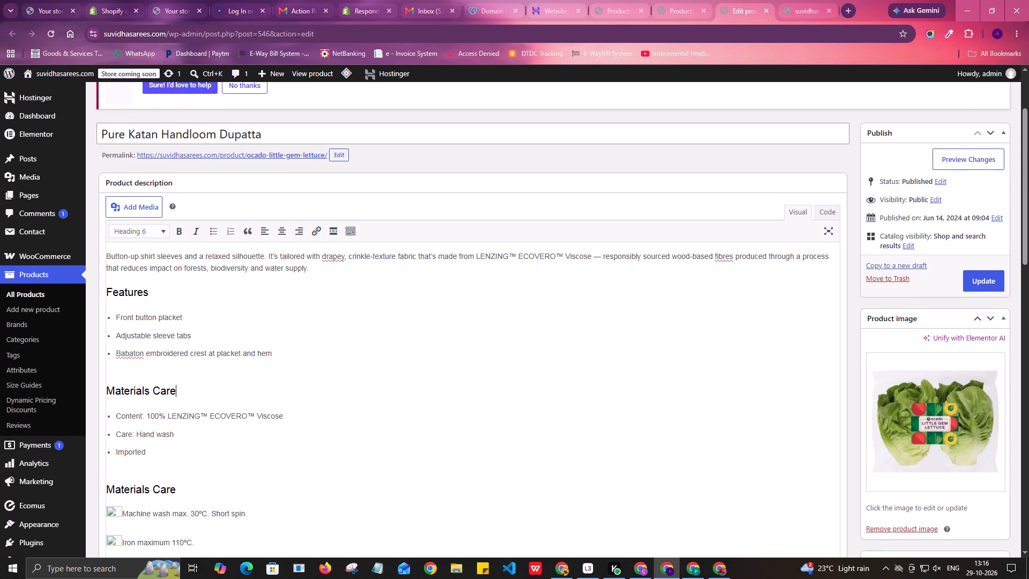
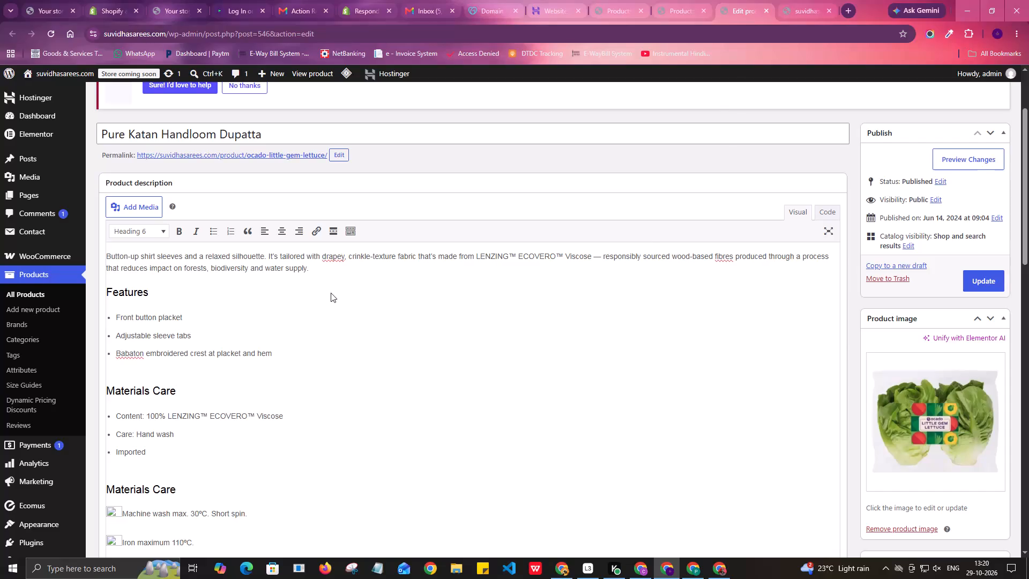
# Copy the full description paragraph of Pure Katan Handloom Dupatta from its Shopify product page for the WooCommerce product.
pyautogui.moveTo(629, 283); pyautogui.dragTo(619, 283)
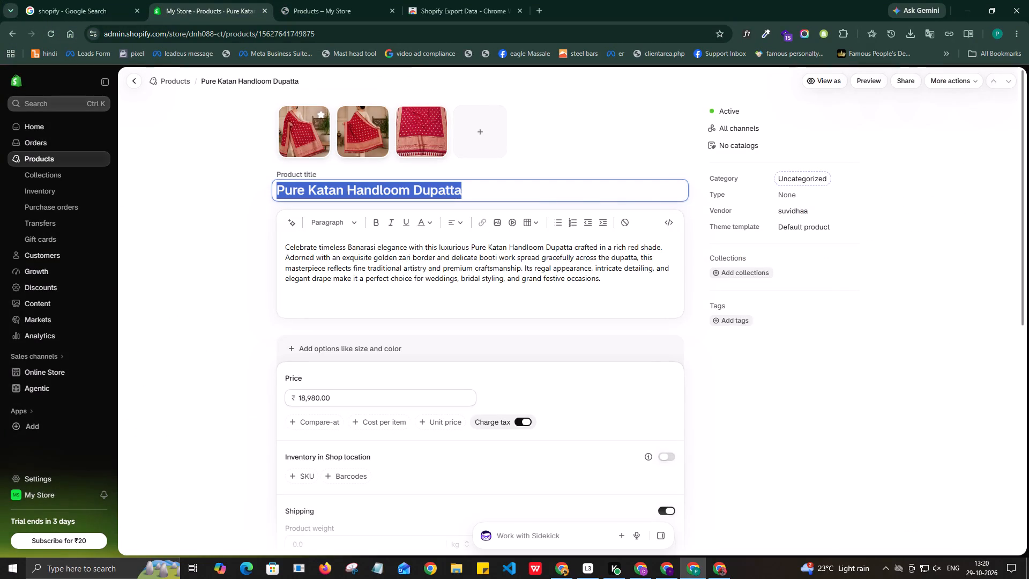
pyautogui.moveTo(619, 283); pyautogui.dragTo(184, 233)
pyautogui.hotkey('ctrl', 'c')
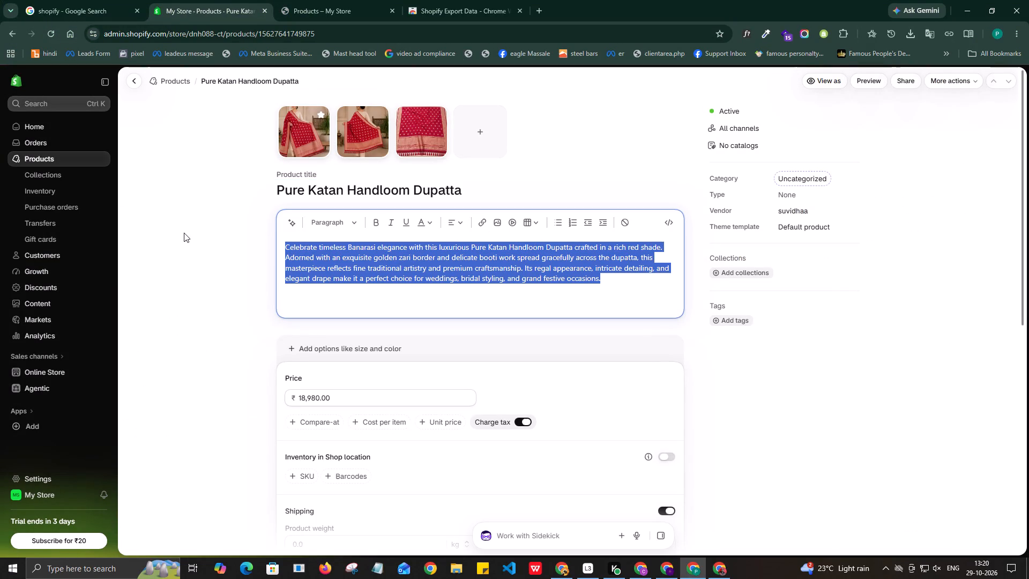
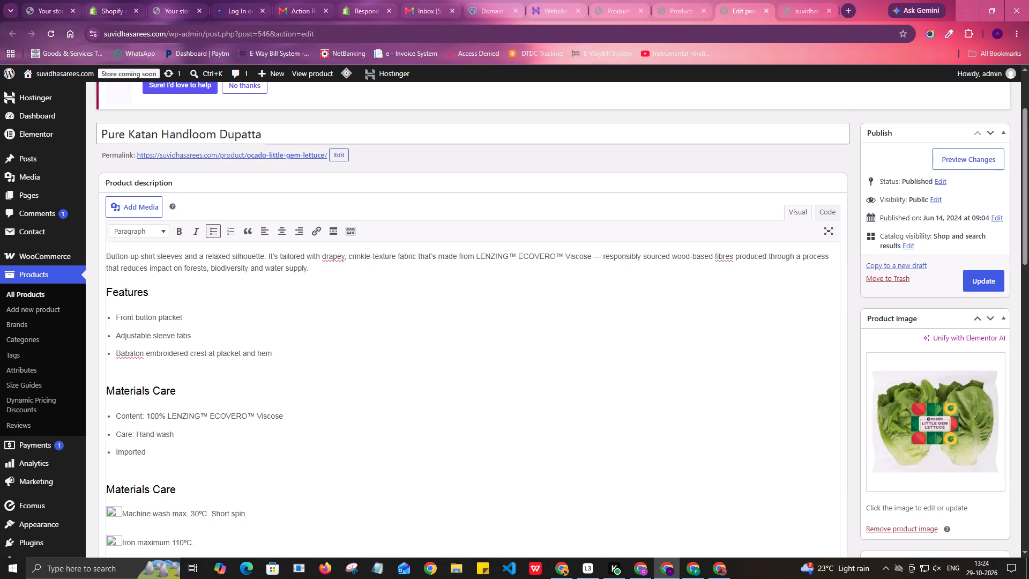
pyautogui.scroll(-2, 352, 390)
pyautogui.click(376, 374)
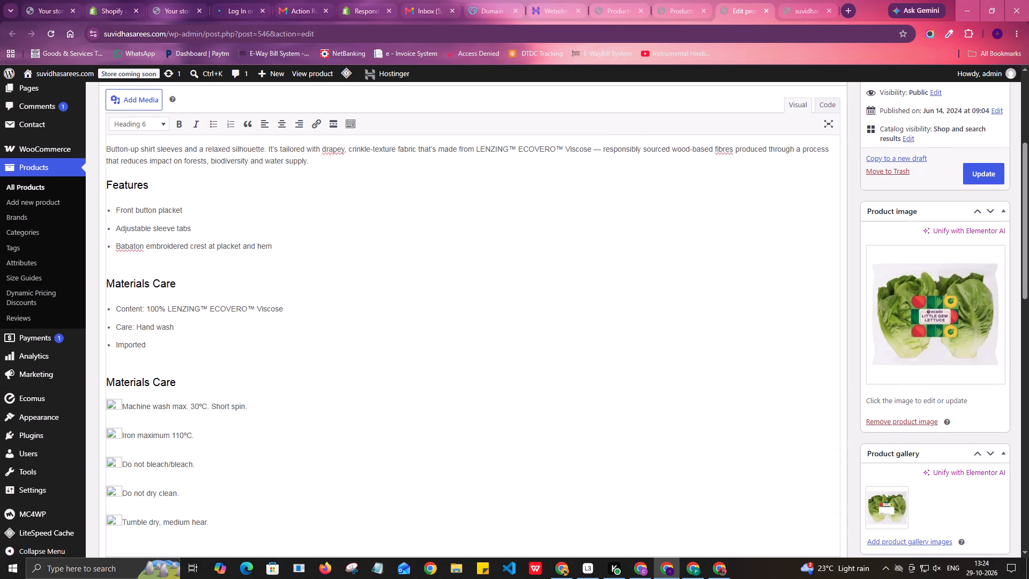
pyautogui.click(110, 404)
pyautogui.click(357, 382)
pyautogui.click(271, 327)
pyautogui.click(211, 336)
pyautogui.moveTo(180, 346); pyautogui.dragTo(104, 248)
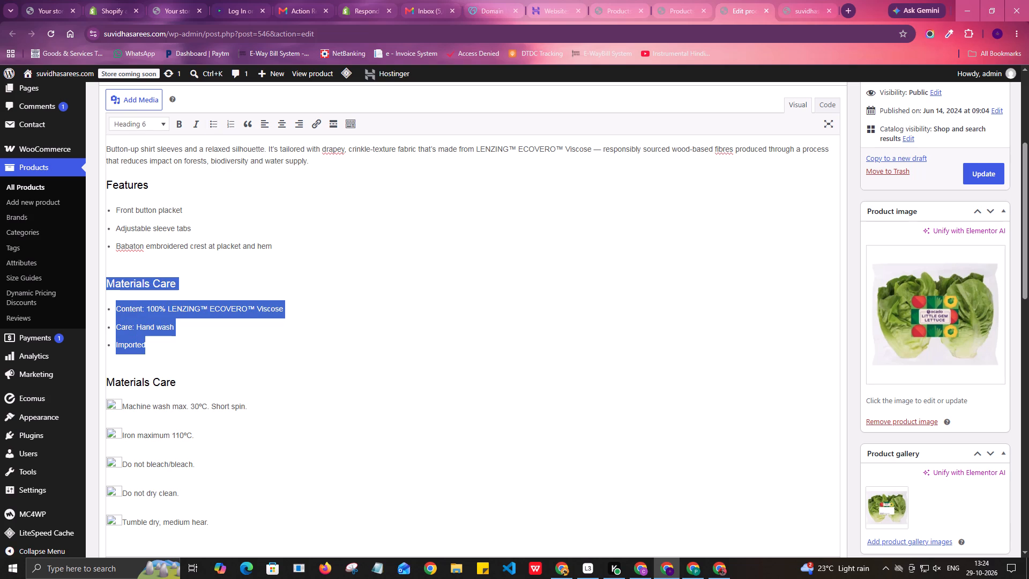
pyautogui.moveTo(104, 248); pyautogui.dragTo(90, 132)
pyautogui.hotkey('ctrl', 'v')
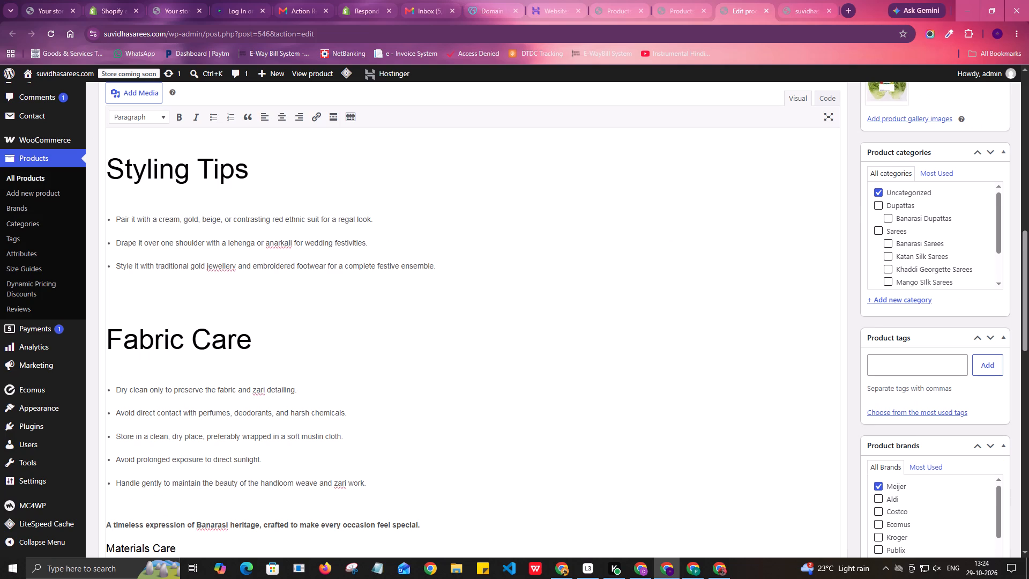
pyautogui.hotkey('ctrl', 'a')
pyautogui.hotkey('ctrl', 'v')
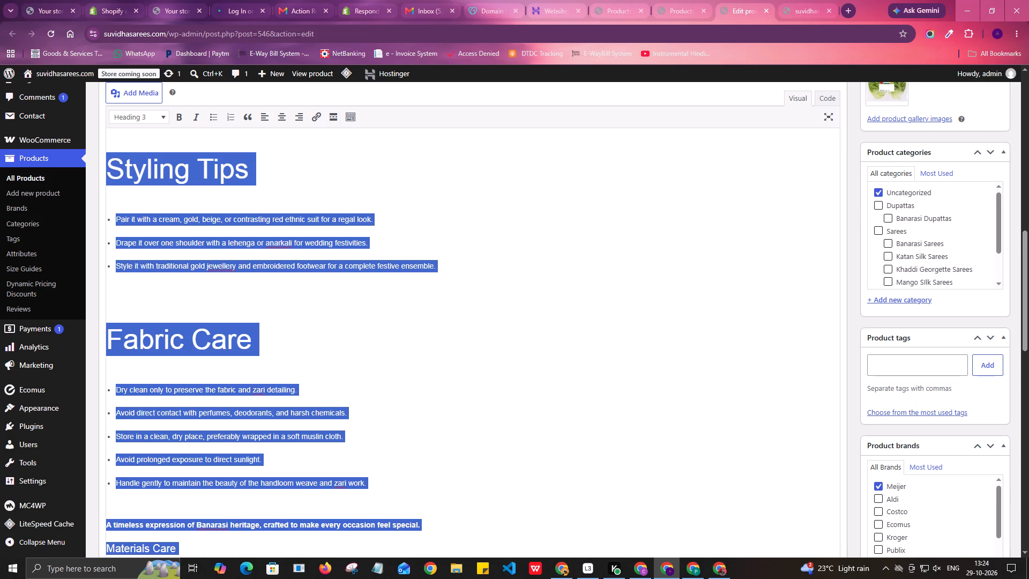
# Delete the Product Description heading and the empty space above the opening paragraph of the pasted description.
pyautogui.scroll(15, 275, 306)
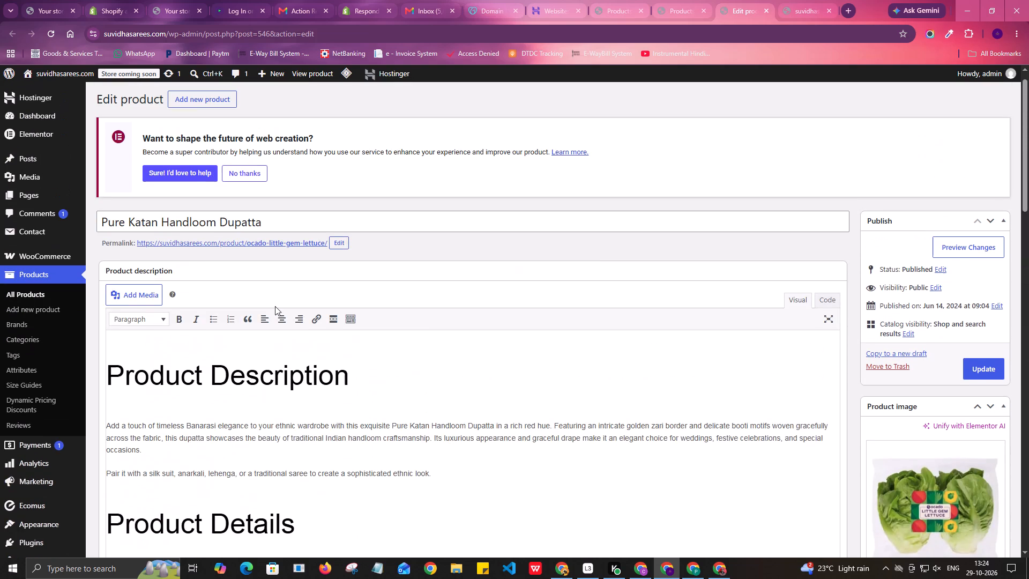
pyautogui.scroll(2, 275, 306)
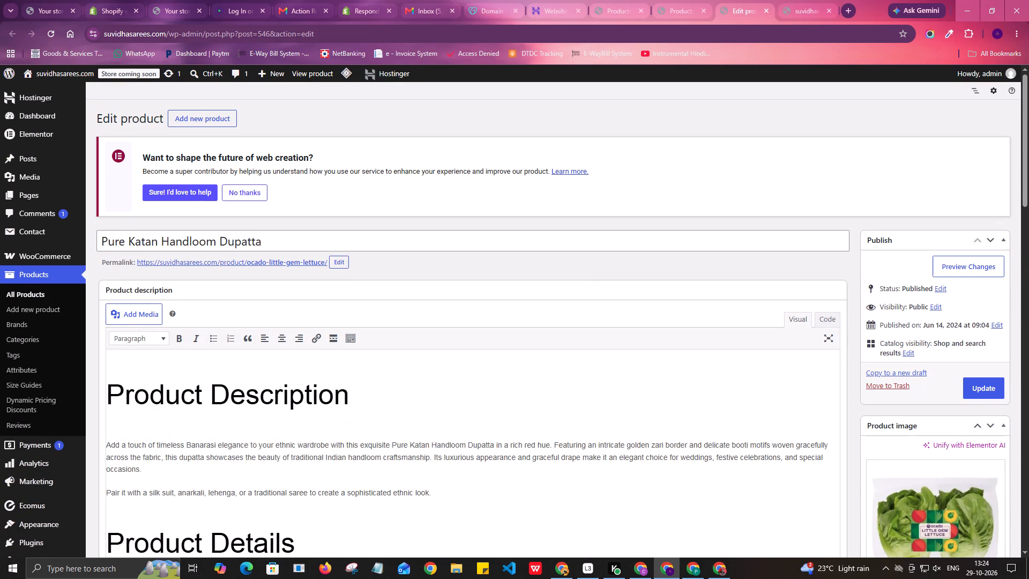
pyautogui.moveTo(368, 392); pyautogui.dragTo(115, 394)
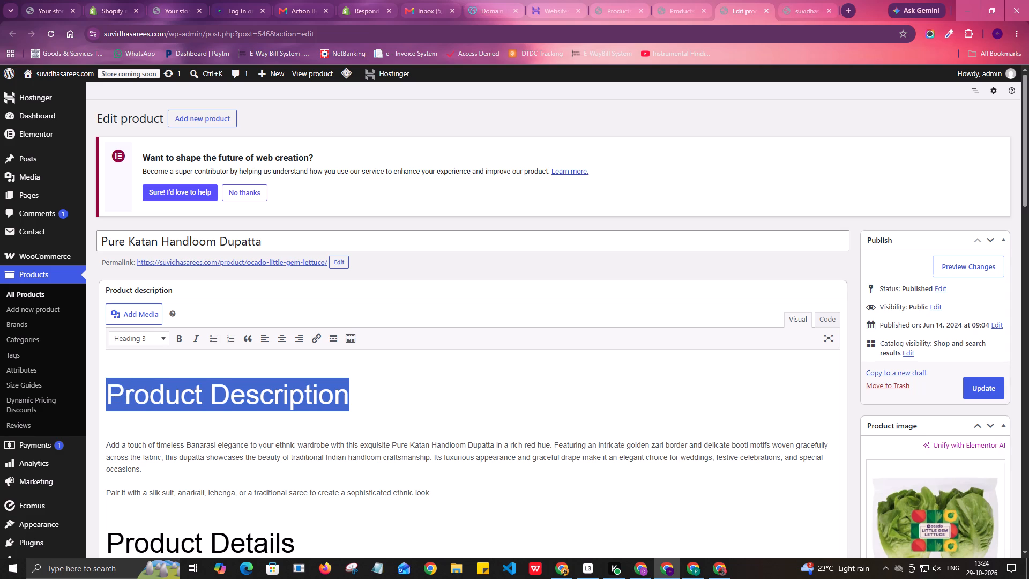
pyautogui.press('BackSpace')
pyautogui.press('Down')
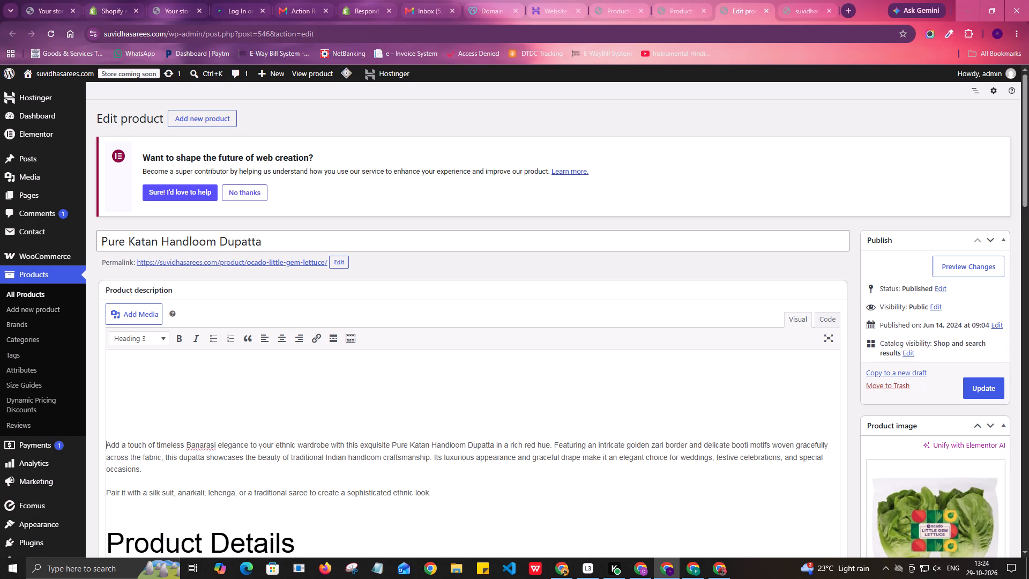
pyautogui.press('BackSpace')
pyautogui.press('BackSpace')
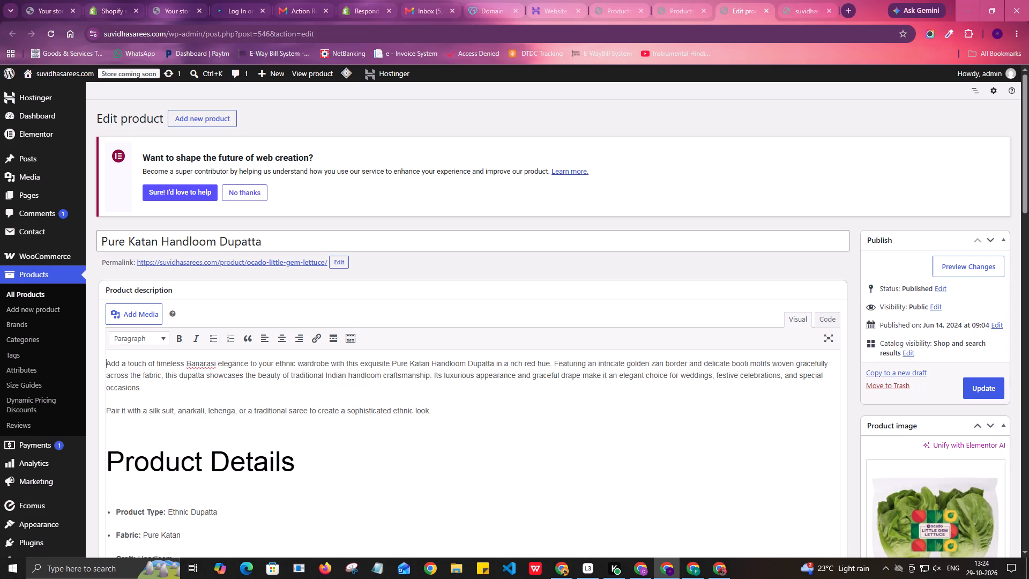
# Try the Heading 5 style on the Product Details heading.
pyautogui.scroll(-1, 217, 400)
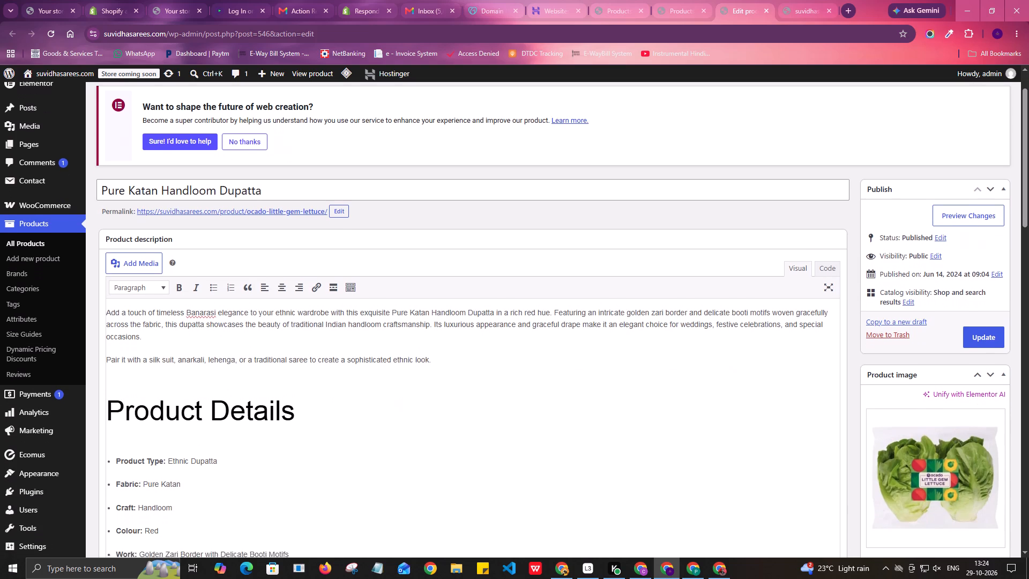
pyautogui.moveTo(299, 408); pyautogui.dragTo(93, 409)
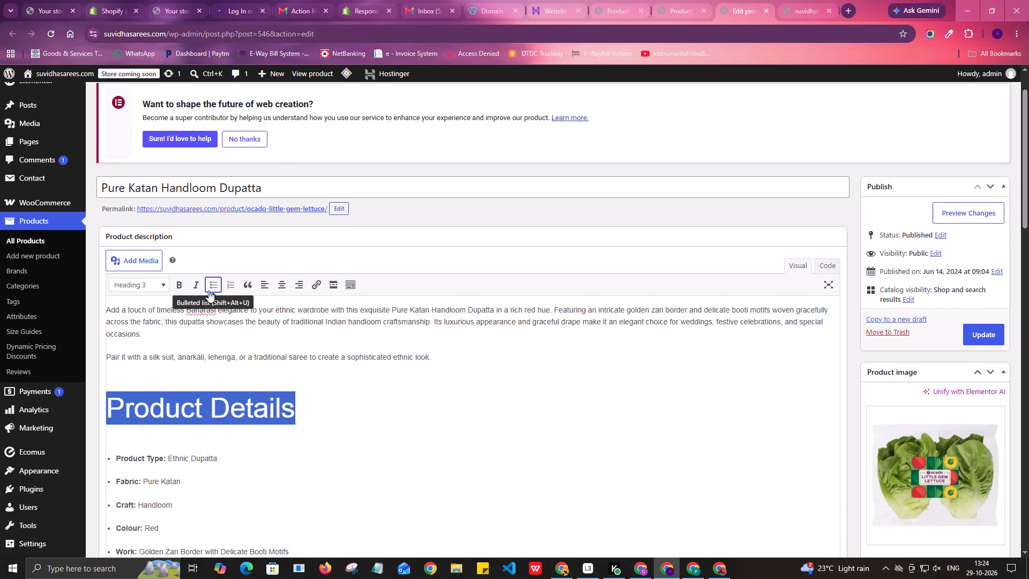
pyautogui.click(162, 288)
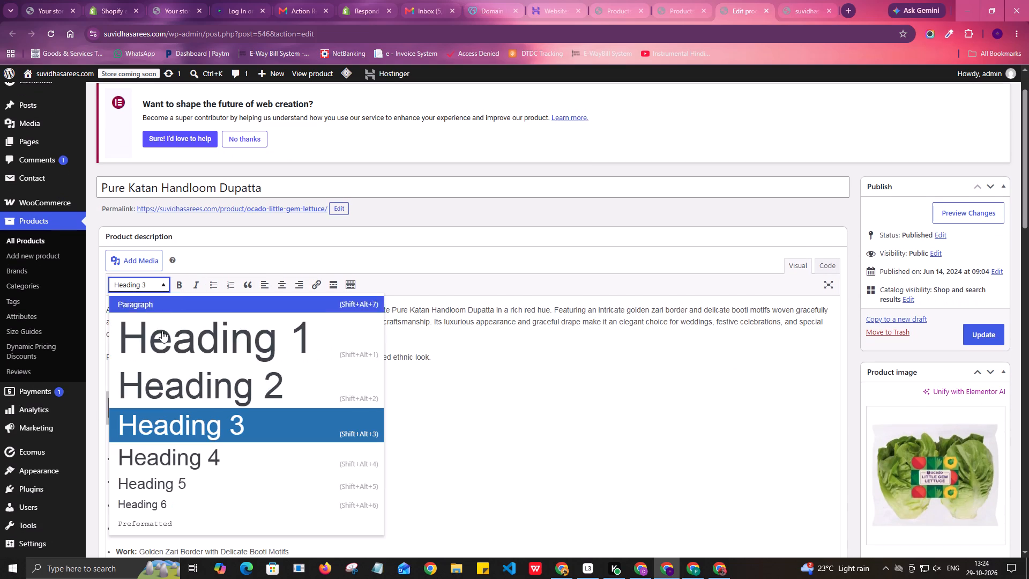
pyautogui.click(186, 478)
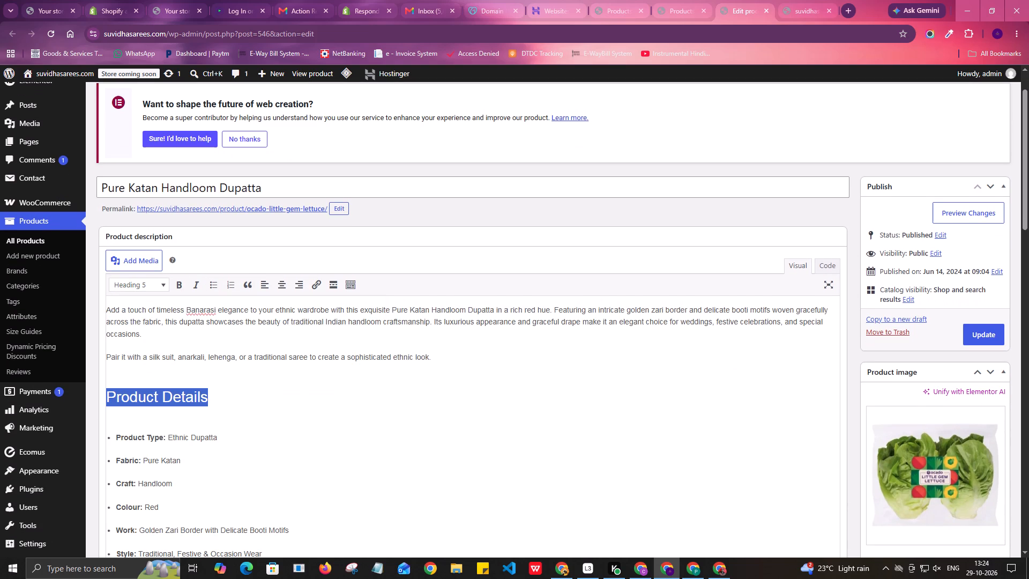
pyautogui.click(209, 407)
# Set the Product Details heading to Heading 6 and make it bold.
pyautogui.moveTo(211, 396); pyautogui.dragTo(106, 396)
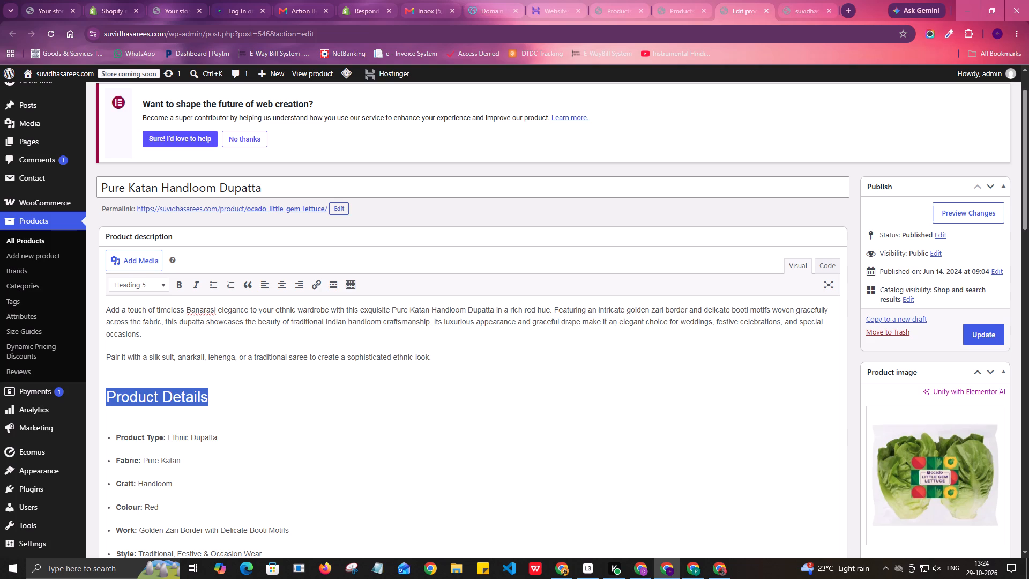
pyautogui.click(139, 279)
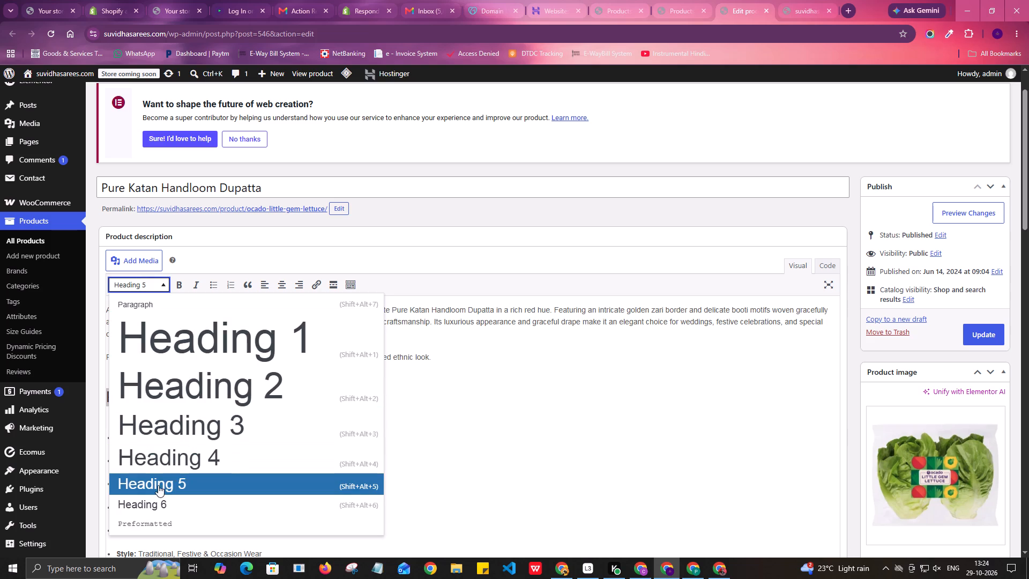
pyautogui.click(156, 499)
pyautogui.click(212, 415)
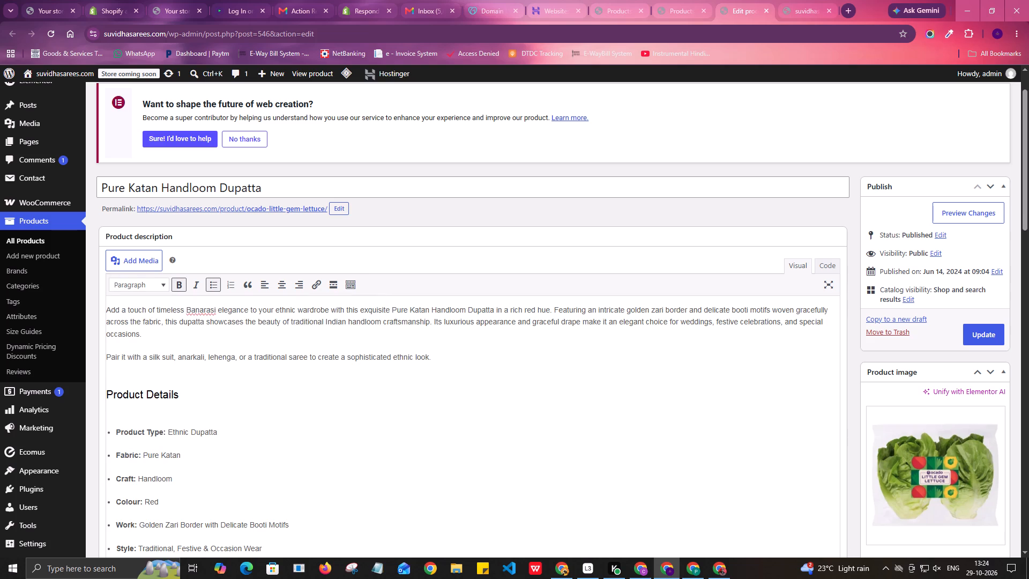
pyautogui.moveTo(182, 395); pyautogui.dragTo(103, 396)
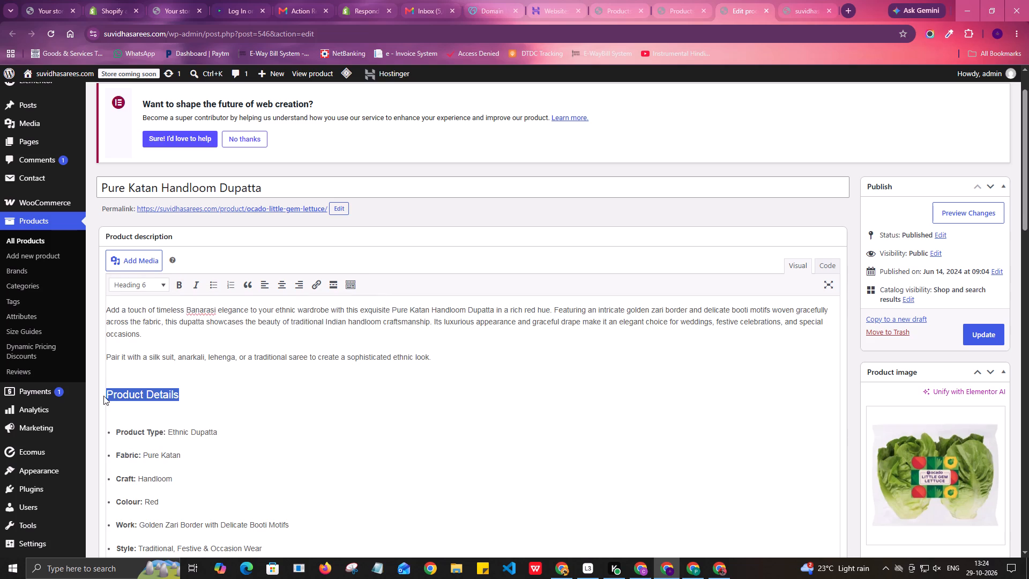
pyautogui.hotkey('ctrl', 'b')
pyautogui.click(143, 406)
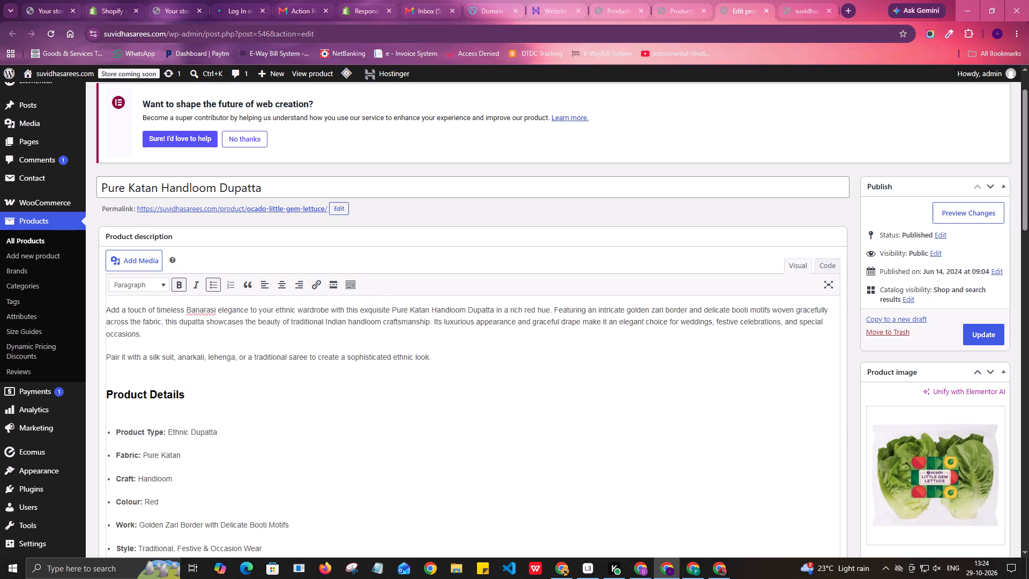
# Remove the bullets from the product detail lines, from Product Type through Occasion.
pyautogui.click(130, 417)
pyautogui.click(117, 419)
pyautogui.click(121, 412)
pyautogui.scroll(-1, 228, 459)
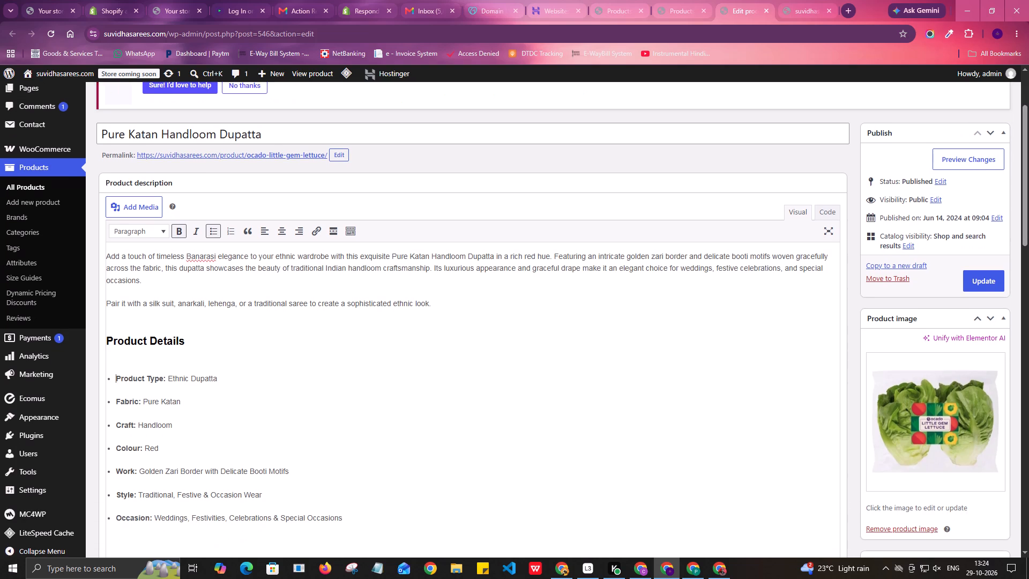
pyautogui.moveTo(350, 516); pyautogui.dragTo(131, 391)
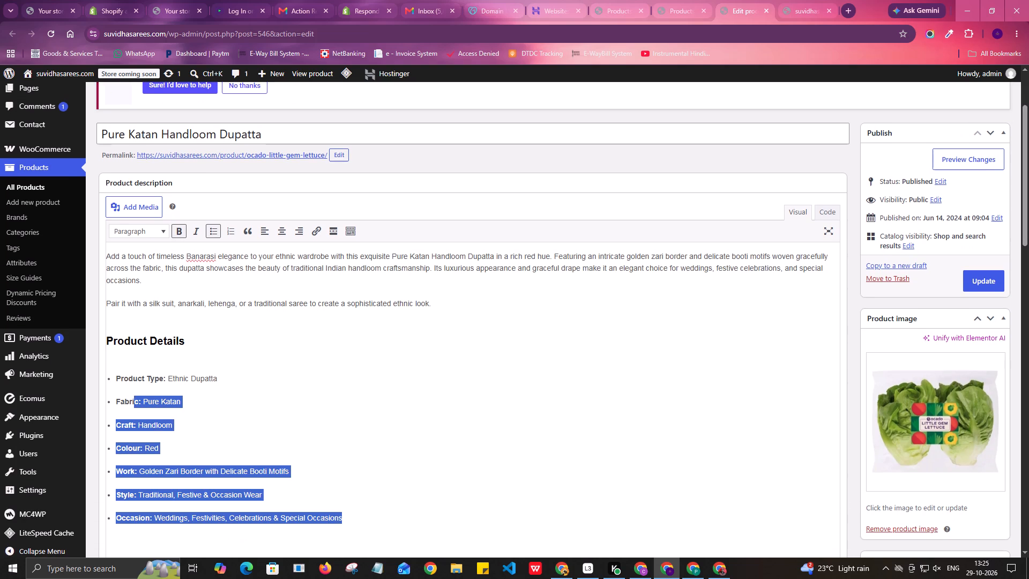
pyautogui.moveTo(131, 391); pyautogui.dragTo(106, 375)
pyautogui.click(214, 235)
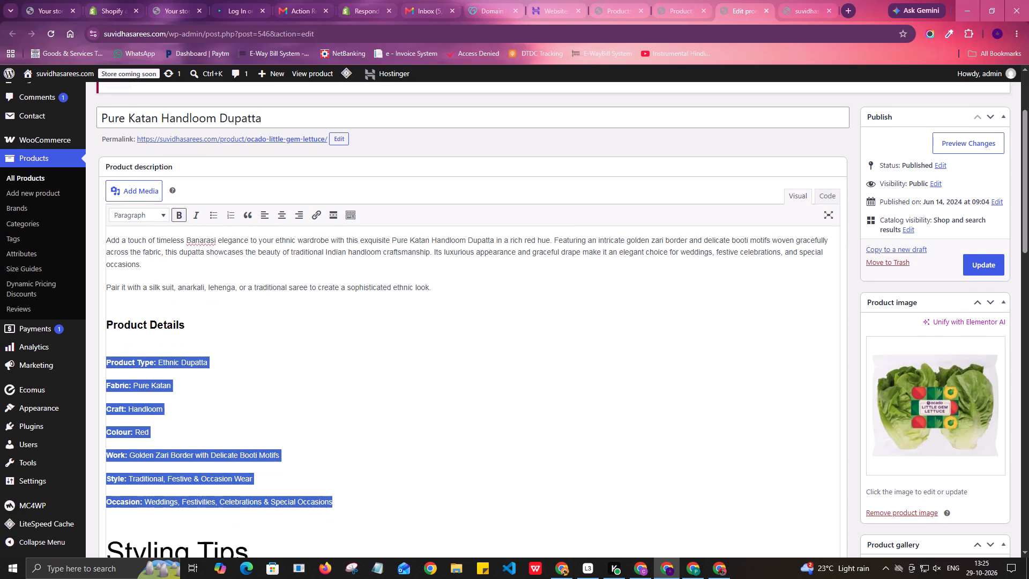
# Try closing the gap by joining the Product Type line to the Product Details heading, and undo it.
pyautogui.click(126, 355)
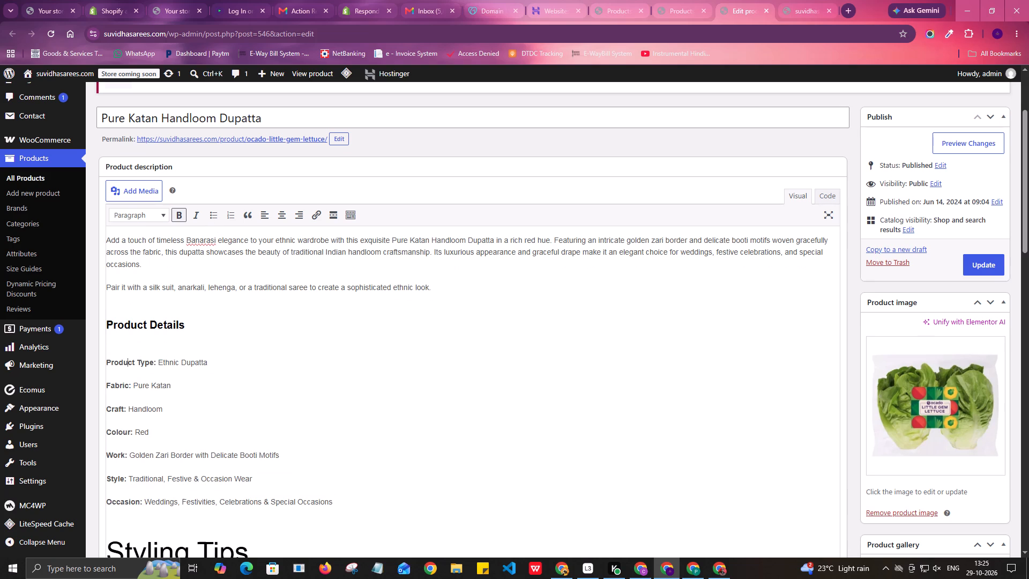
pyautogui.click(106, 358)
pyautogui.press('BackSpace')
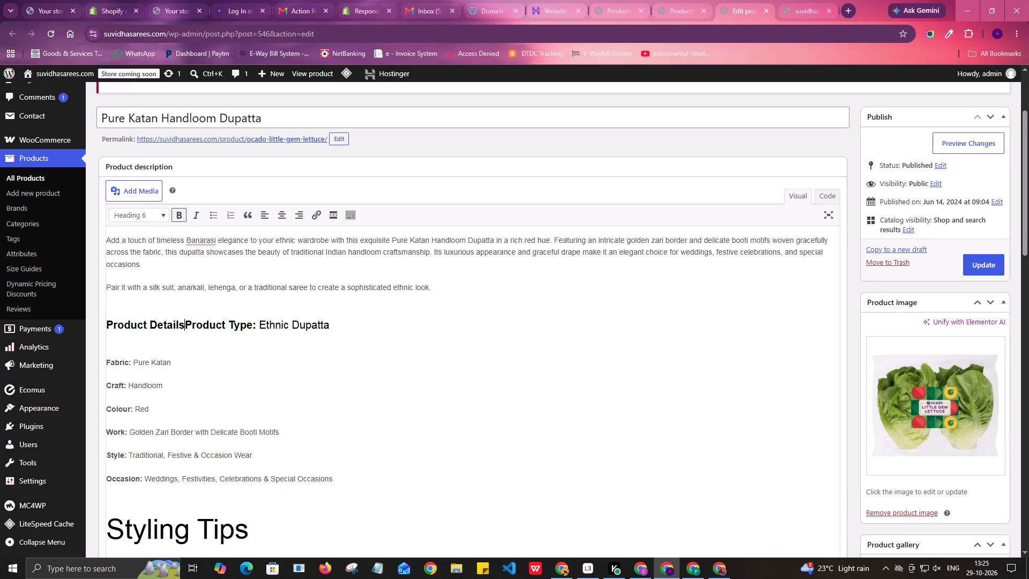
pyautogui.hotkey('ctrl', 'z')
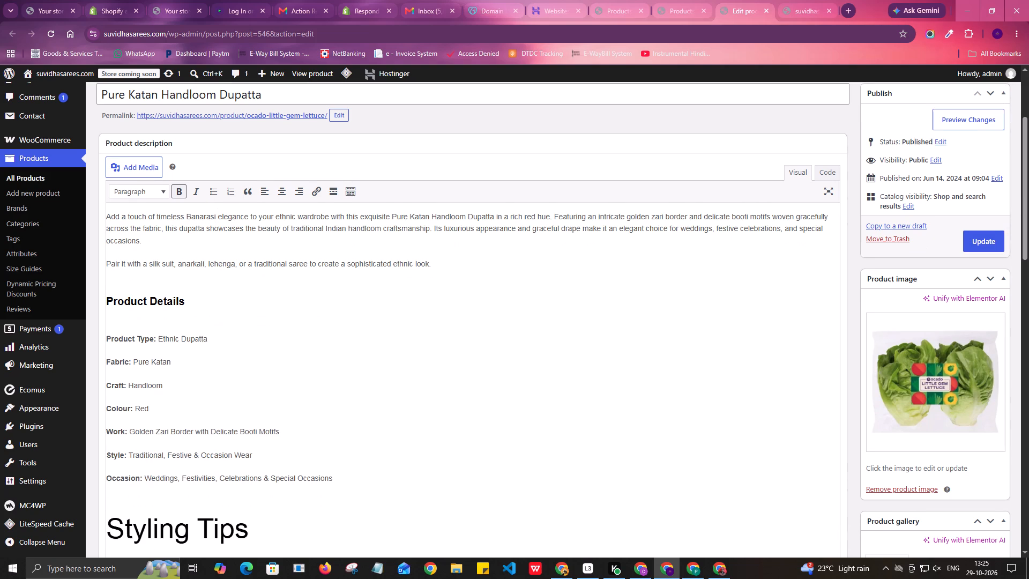
# Format the lines from Product Type through Occasion as a bulleted list again.
pyautogui.click(156, 319)
pyautogui.moveTo(343, 473); pyautogui.dragTo(106, 333)
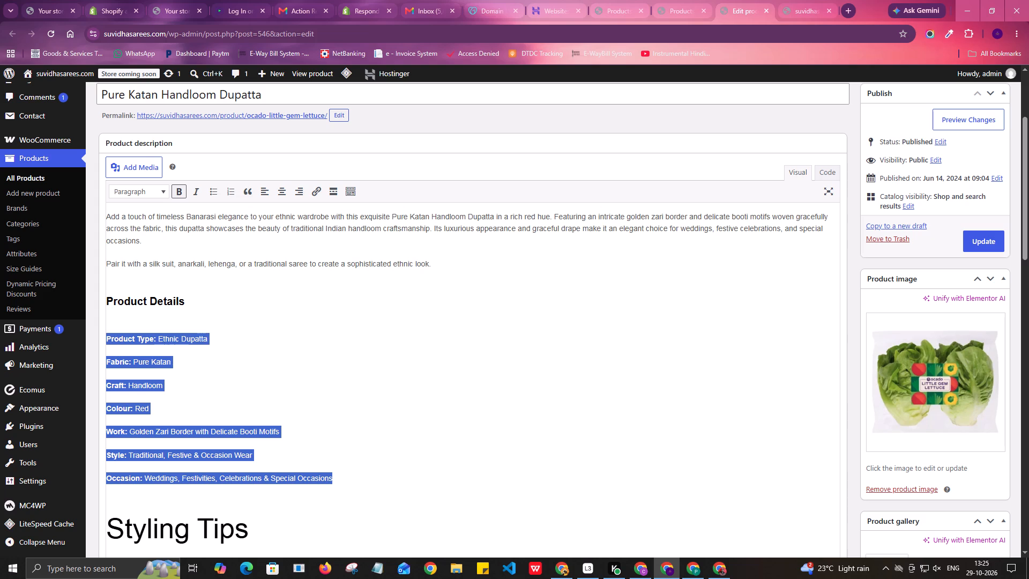
pyautogui.click(213, 195)
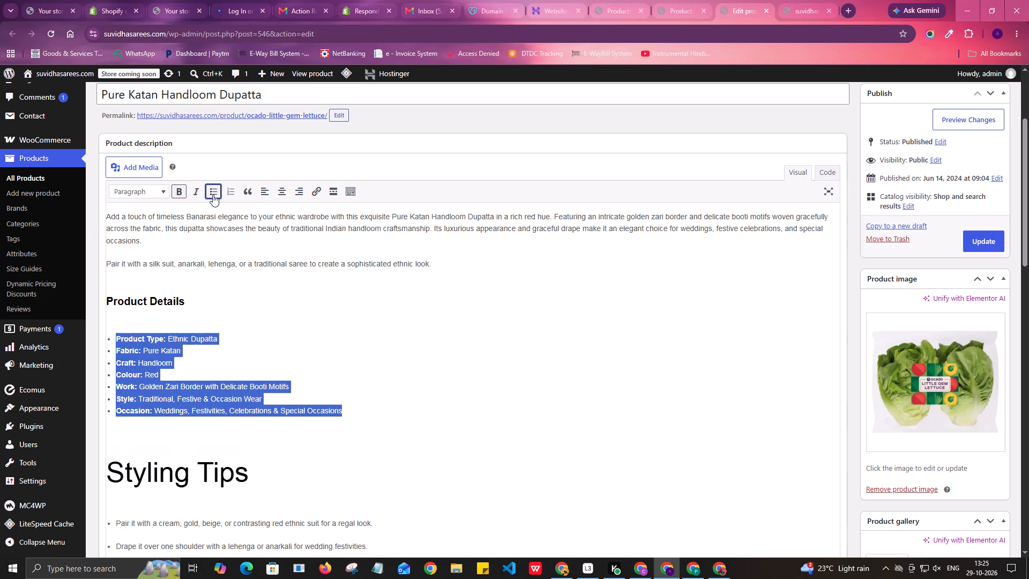
pyautogui.click(148, 330)
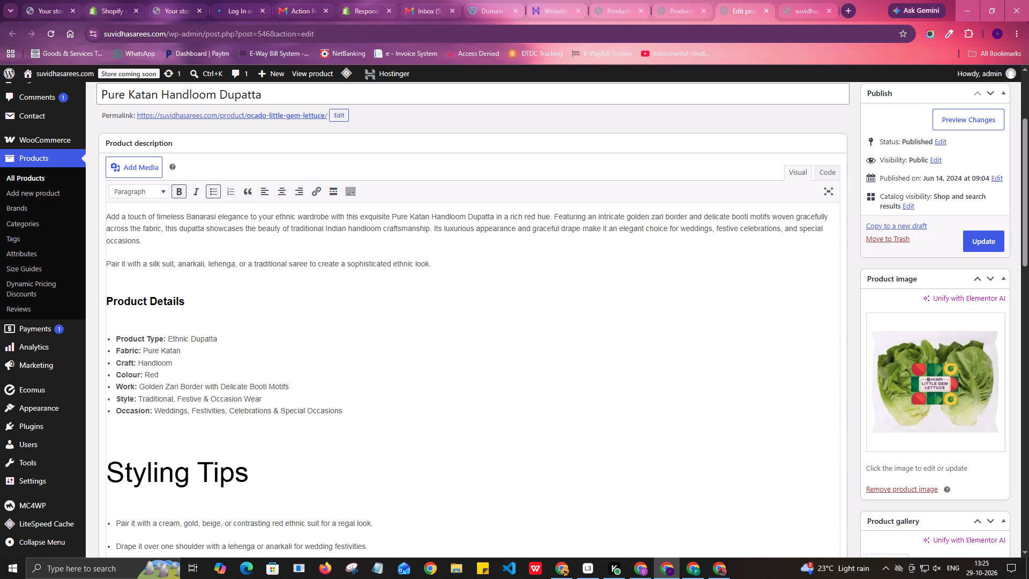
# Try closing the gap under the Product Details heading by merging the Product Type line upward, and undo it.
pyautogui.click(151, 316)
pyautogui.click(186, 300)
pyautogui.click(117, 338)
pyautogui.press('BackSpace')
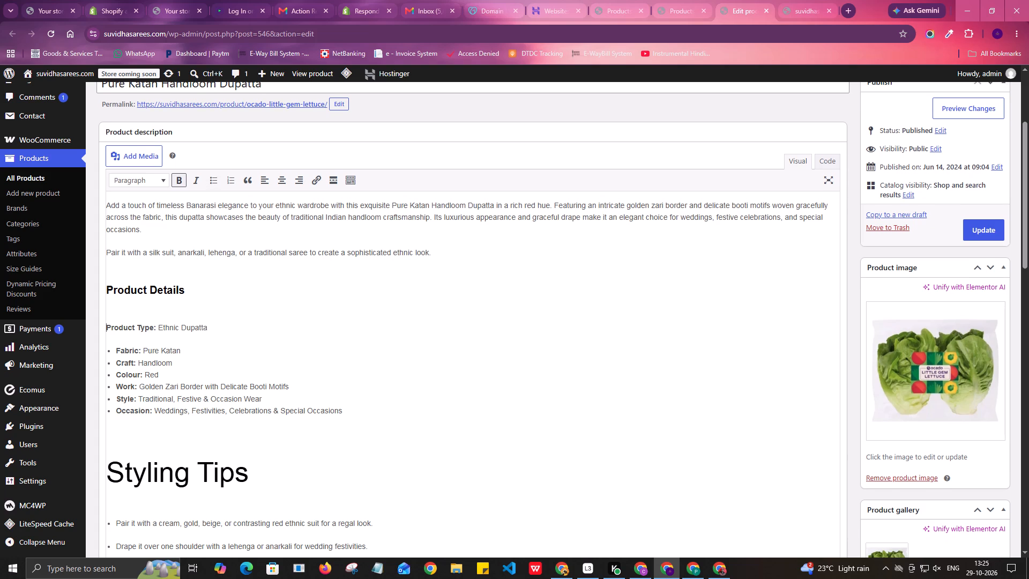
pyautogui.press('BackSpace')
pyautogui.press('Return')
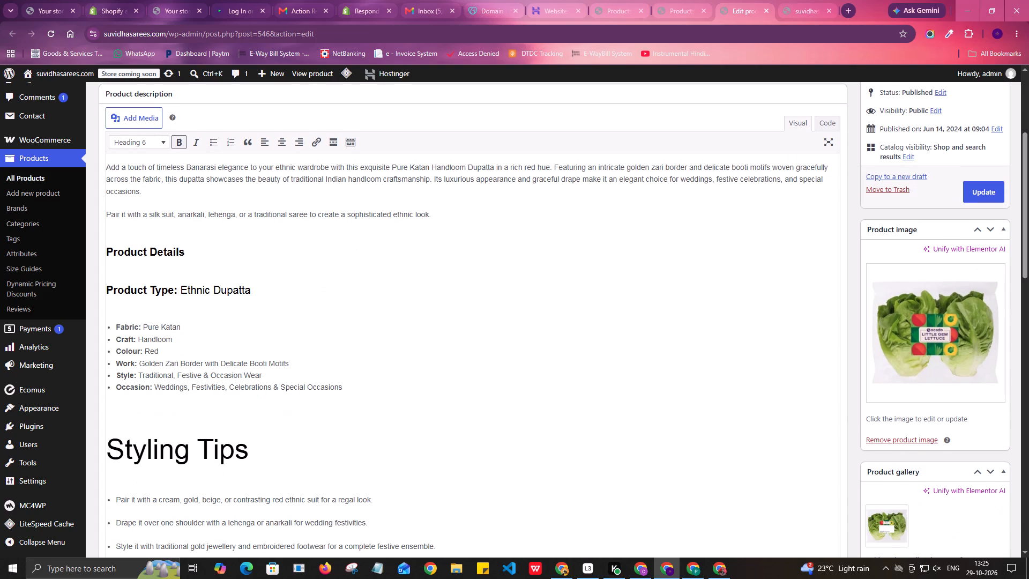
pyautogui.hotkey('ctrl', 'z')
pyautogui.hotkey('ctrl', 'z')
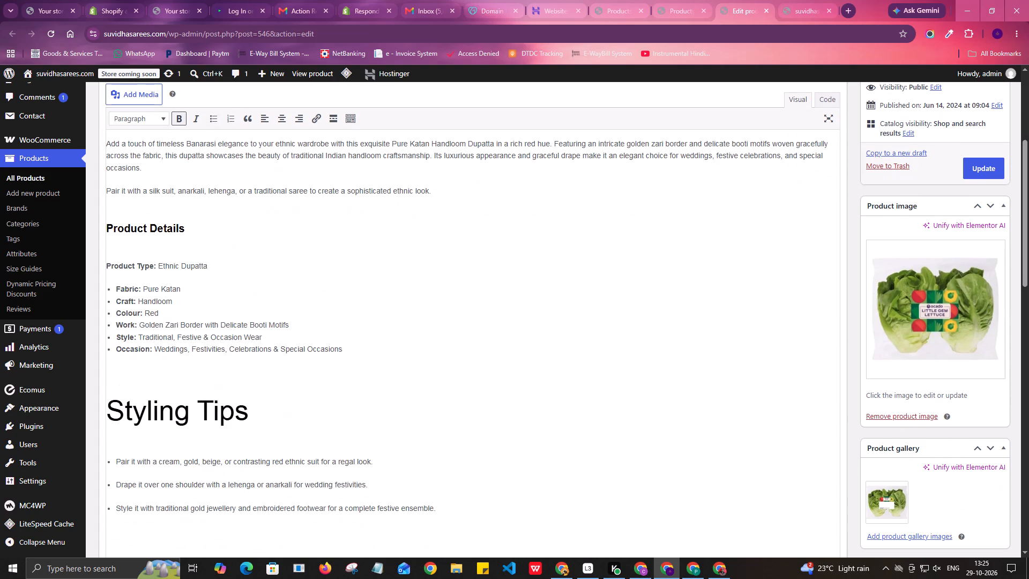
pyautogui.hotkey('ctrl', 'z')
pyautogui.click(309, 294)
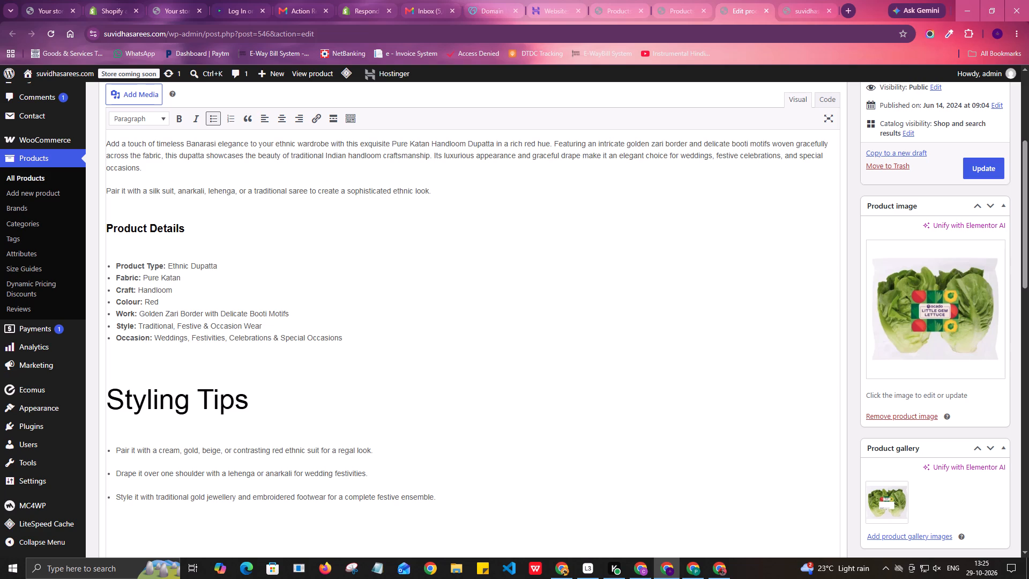
# Set the Styling Tips heading to bold Heading 6, matching the Product Details heading.
pyautogui.scroll(-2, 196, 315)
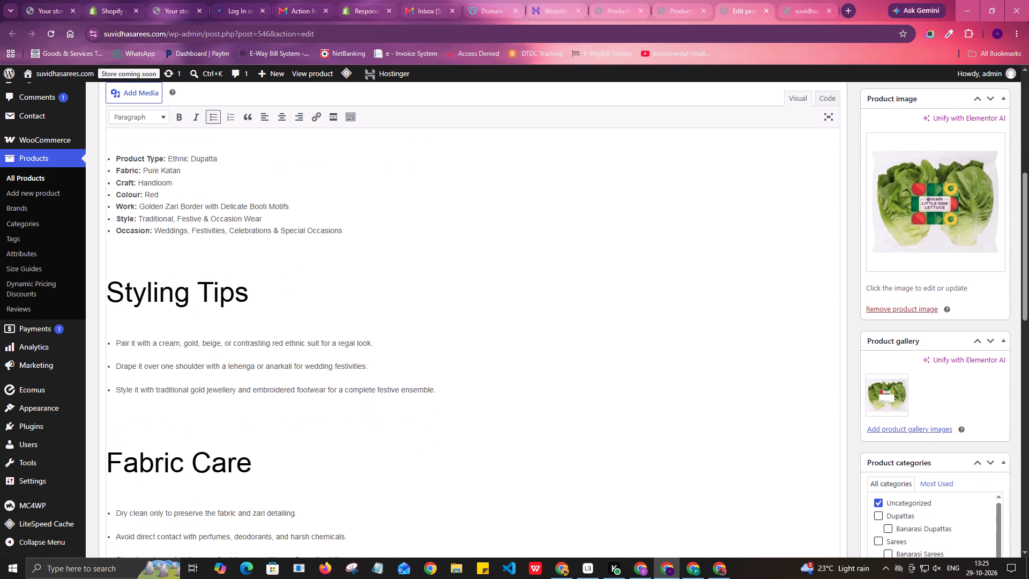
pyautogui.scroll(1, 266, 288)
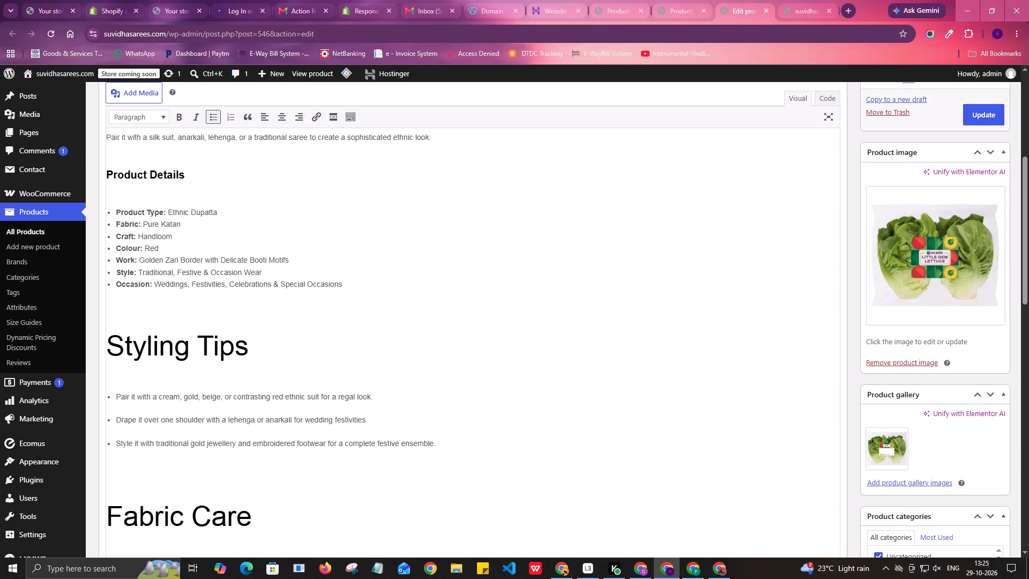
pyautogui.moveTo(199, 172); pyautogui.dragTo(98, 172)
pyautogui.hotkey('ctrl', 'c')
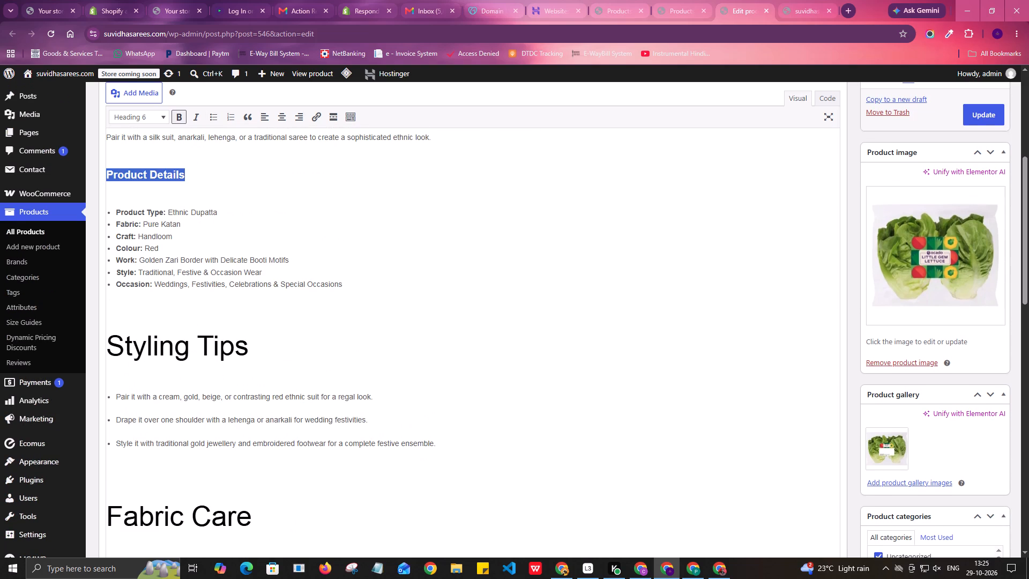
pyautogui.moveTo(260, 337); pyautogui.dragTo(111, 348)
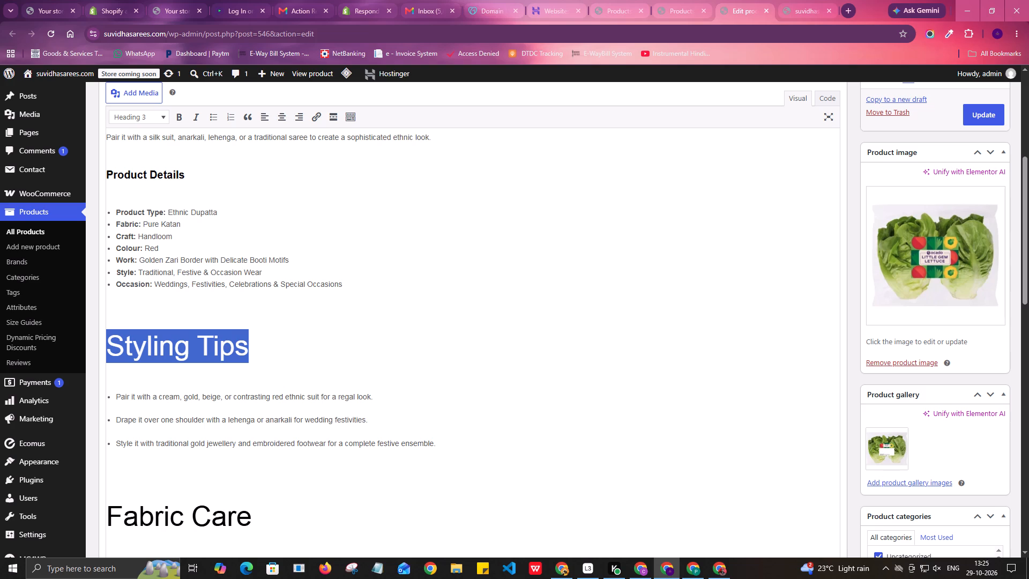
pyautogui.hotkey('ctrl', 'alt', 'v')
pyautogui.hotkey('ctrl', 'b')
pyautogui.click(140, 118)
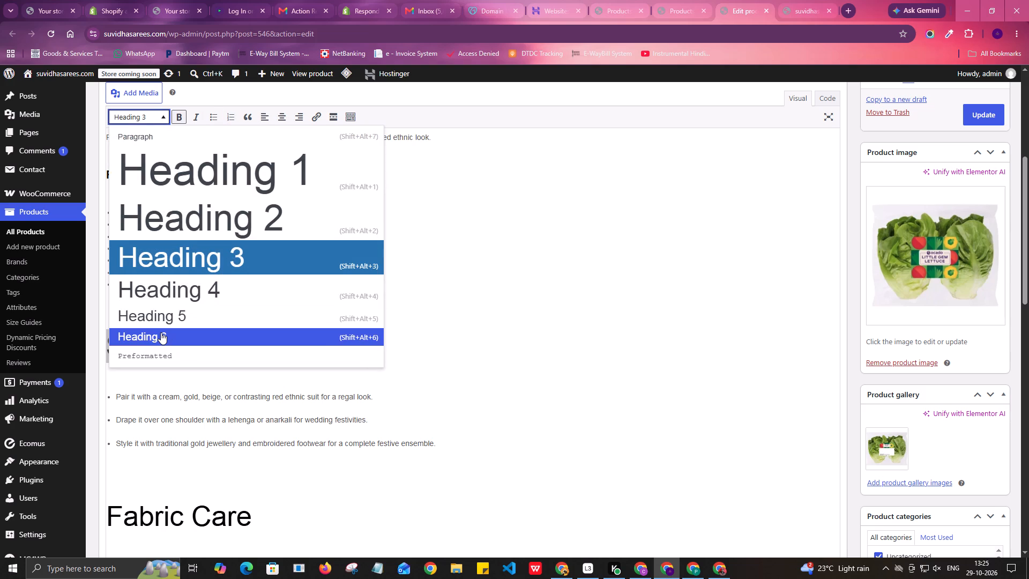
pyautogui.click(161, 332)
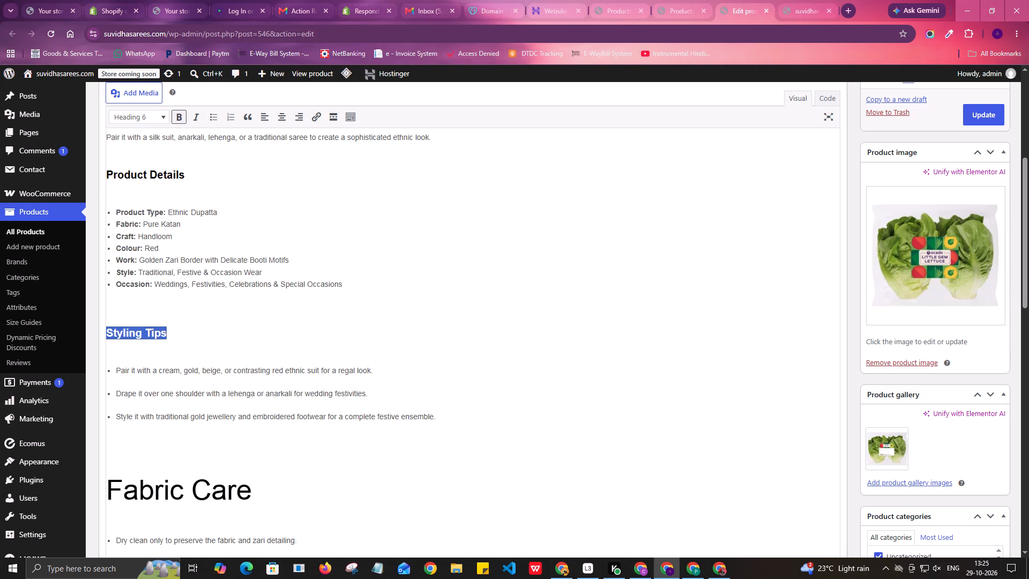
# Remove and reapply the bulleted list on the three Styling Tips lines to tighten their spacing.
pyautogui.click(170, 347)
pyautogui.moveTo(444, 420); pyautogui.dragTo(112, 363)
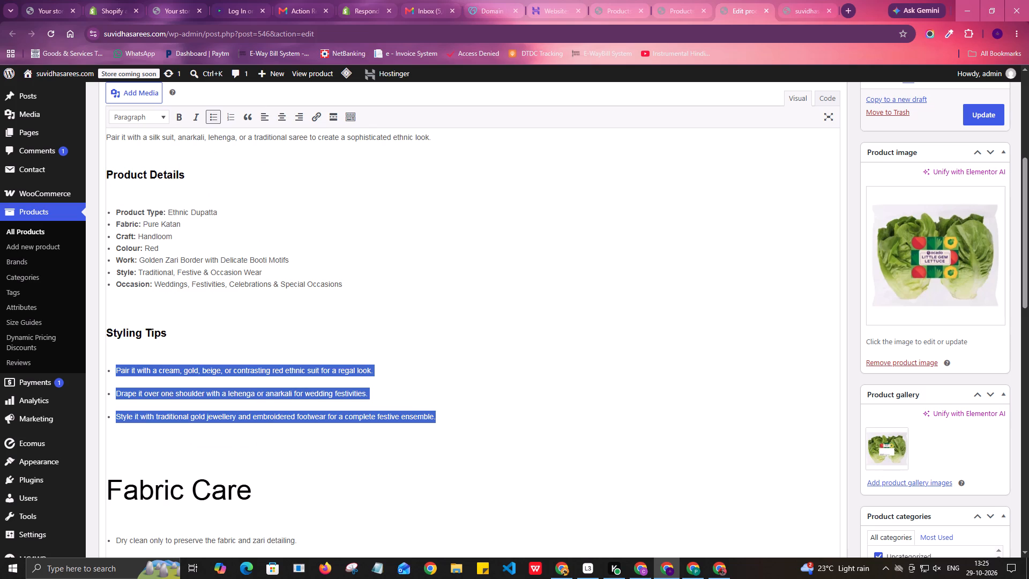
pyautogui.moveTo(112, 363); pyautogui.dragTo(101, 362)
pyautogui.click(213, 122)
pyautogui.click(214, 118)
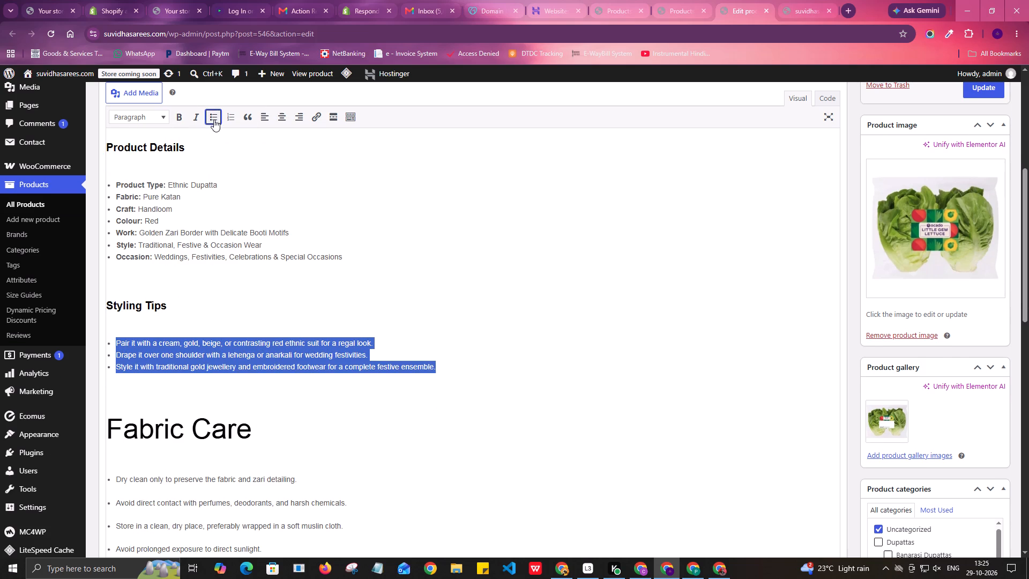
pyautogui.click(249, 405)
pyautogui.click(137, 318)
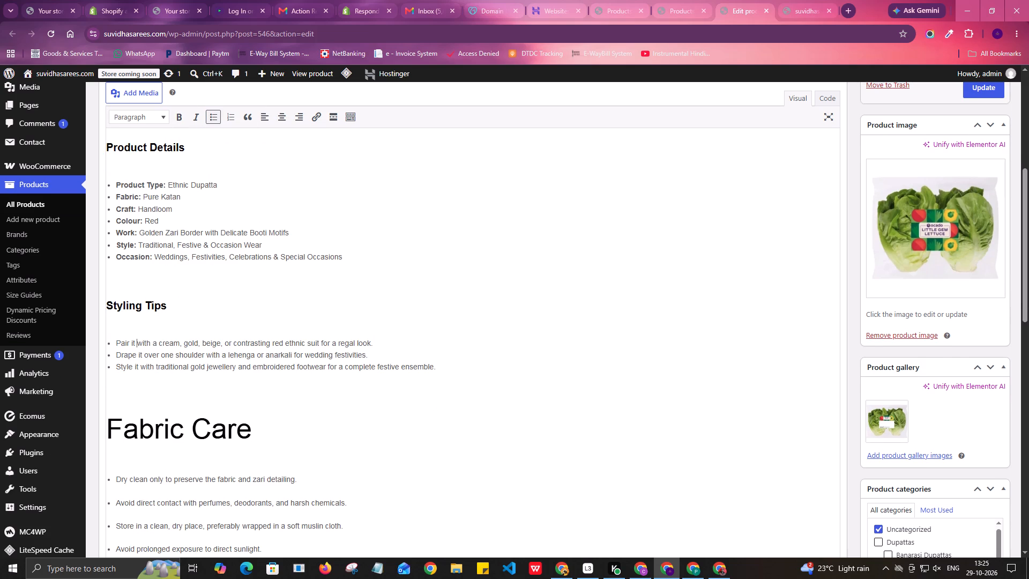
pyautogui.moveTo(456, 360); pyautogui.dragTo(87, 307)
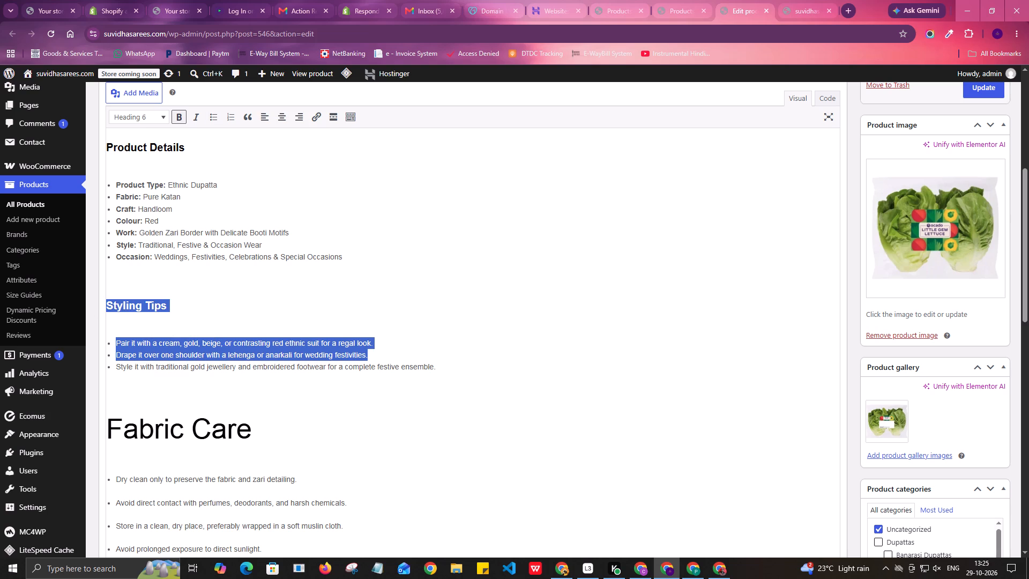
pyautogui.click(265, 307)
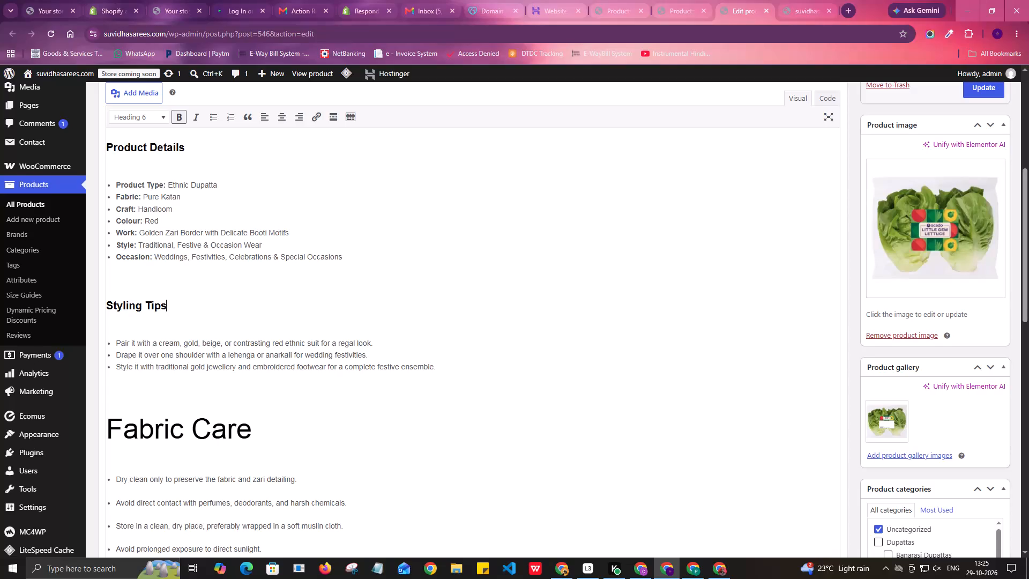
# Set the Fabric Care heading to Heading 6 and make it bold.
pyautogui.scroll(-1, 212, 370)
pyautogui.moveTo(260, 367); pyautogui.dragTo(75, 369)
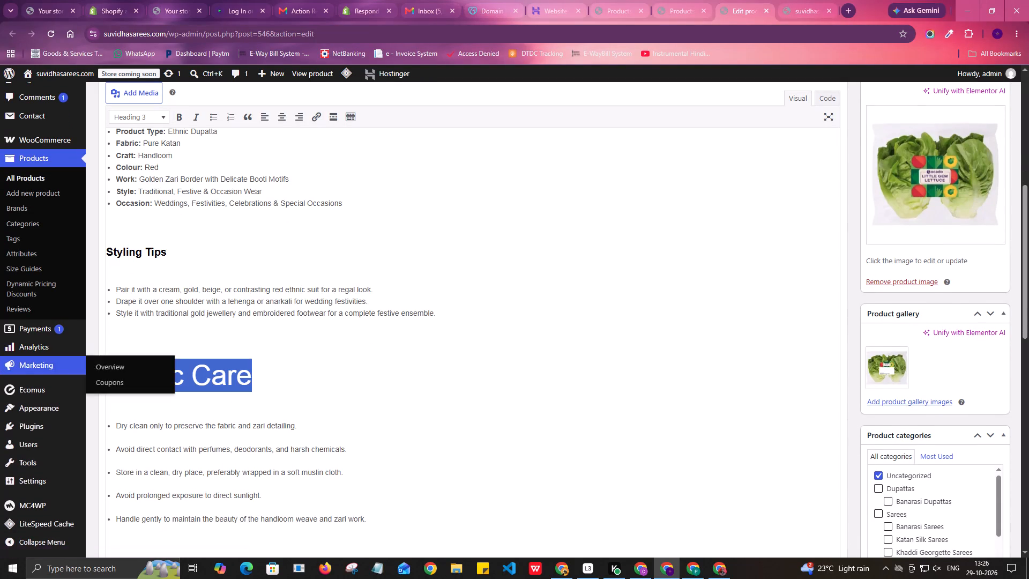
pyautogui.click(148, 116)
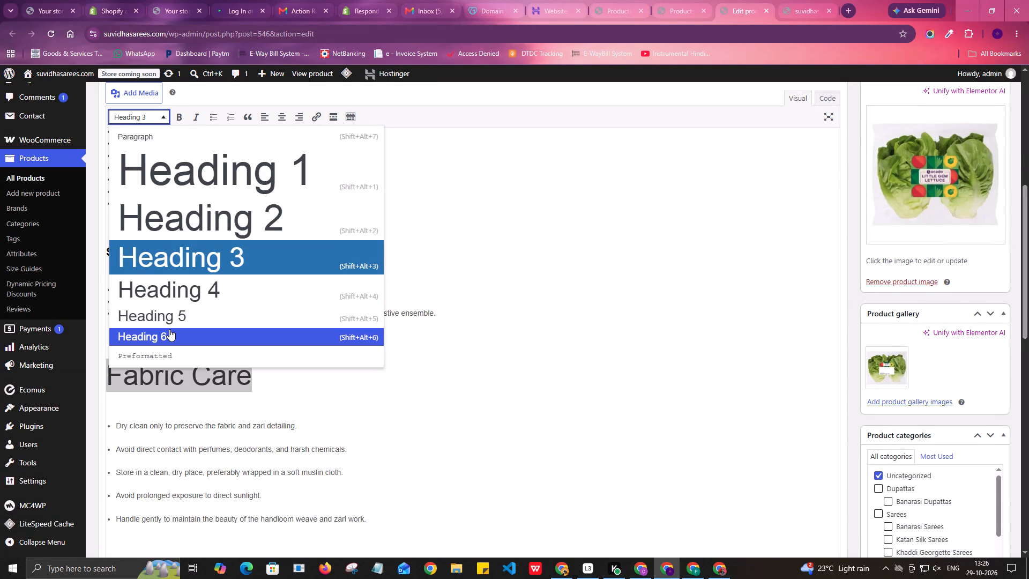
pyautogui.click(169, 329)
pyautogui.hotkey('ctrl', 'b')
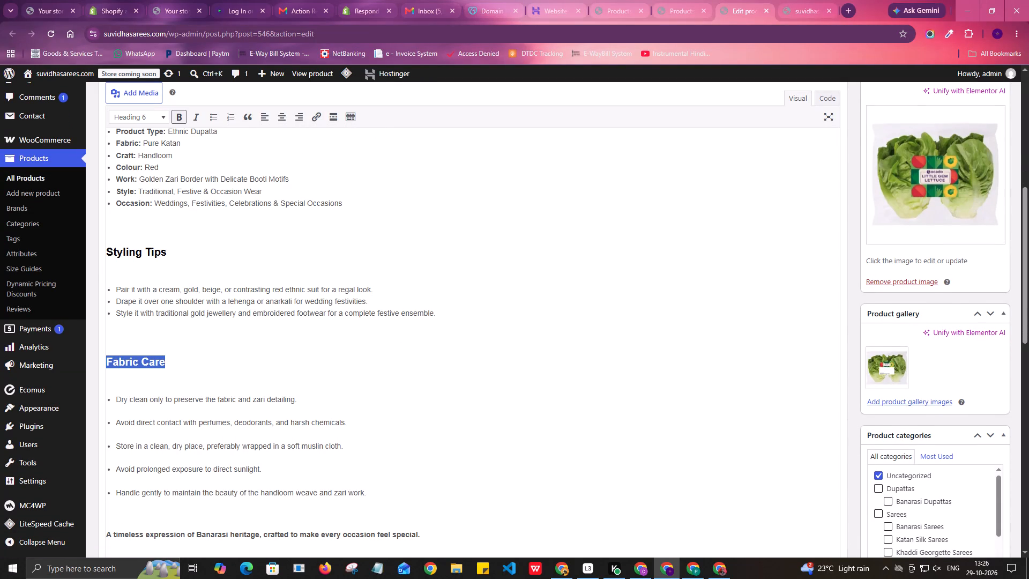
# Remove and reapply the bulleted list on the five Fabric Care lines to tighten their spacing.
pyautogui.click(152, 380)
pyautogui.scroll(-1, 279, 403)
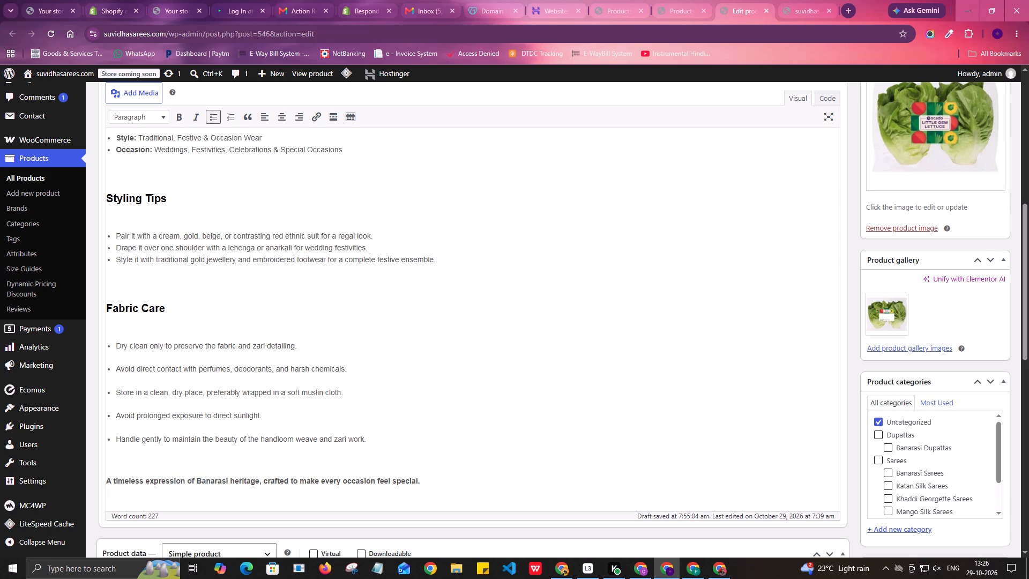
pyautogui.moveTo(372, 436); pyautogui.dragTo(96, 337)
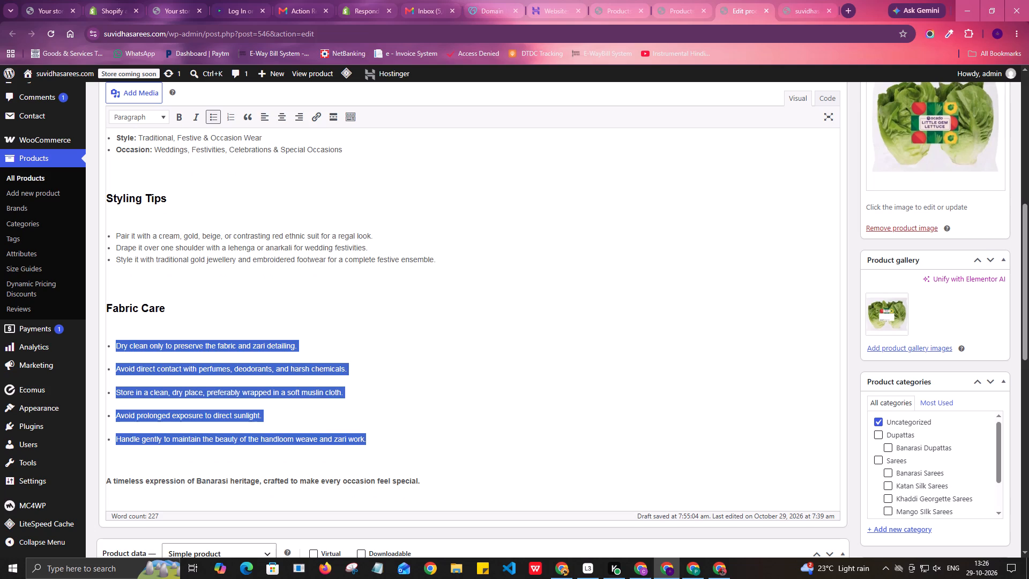
pyautogui.click(211, 120)
pyautogui.click(211, 120)
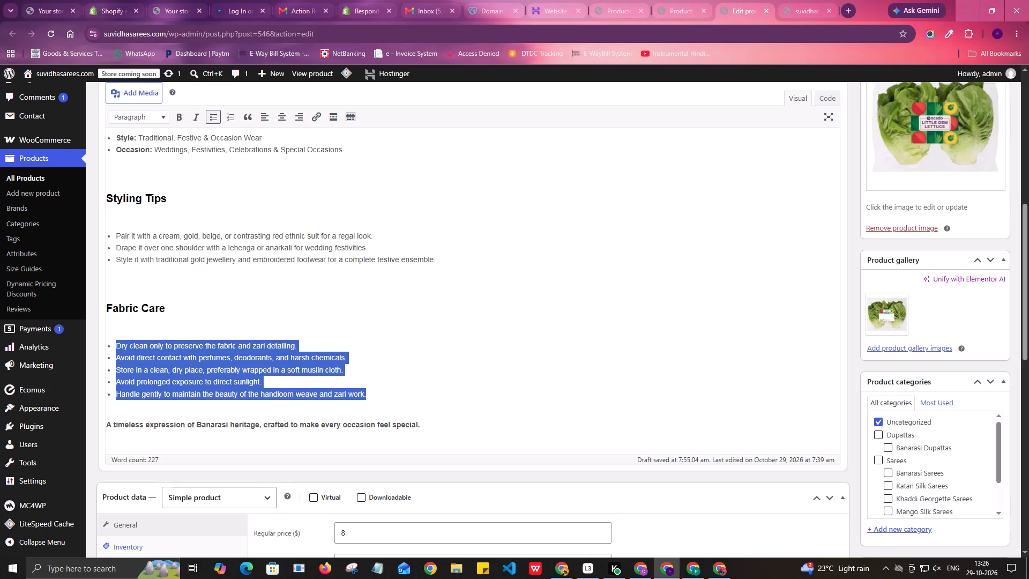
pyautogui.click(374, 345)
pyautogui.scroll(3, 183, 348)
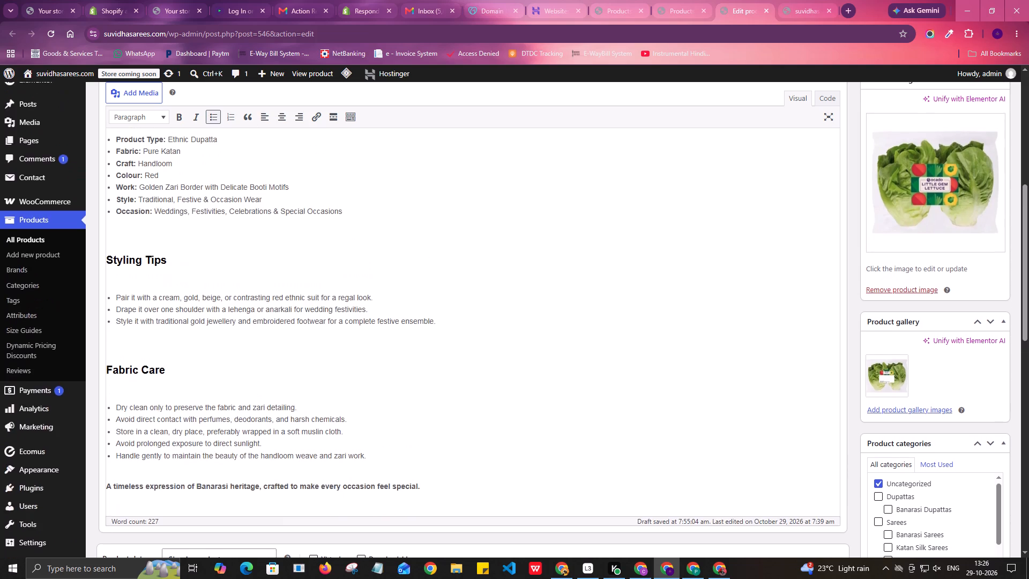
pyautogui.scroll(3, 183, 348)
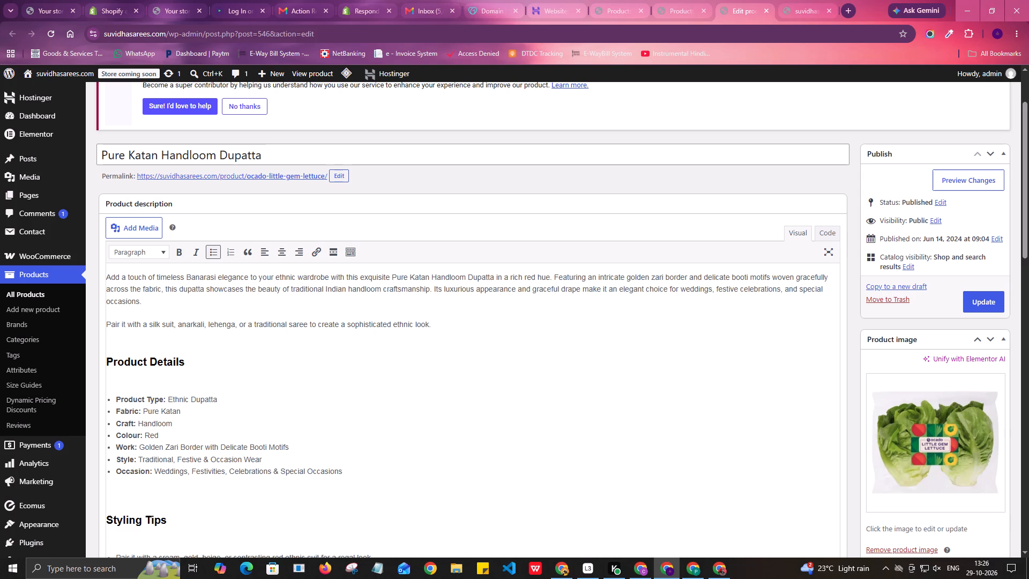
pyautogui.scroll(-2, 1023, 372)
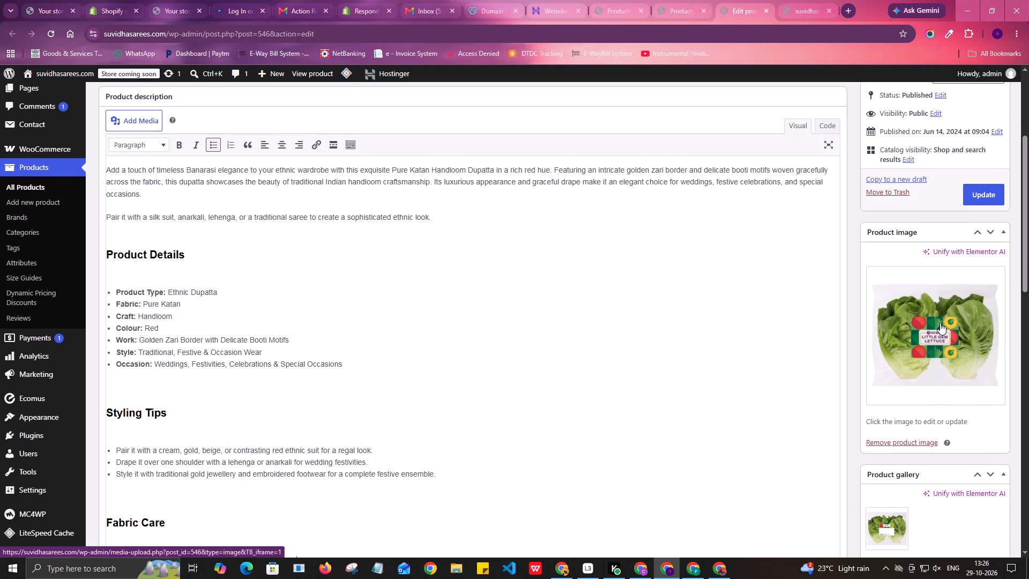
pyautogui.click(940, 323)
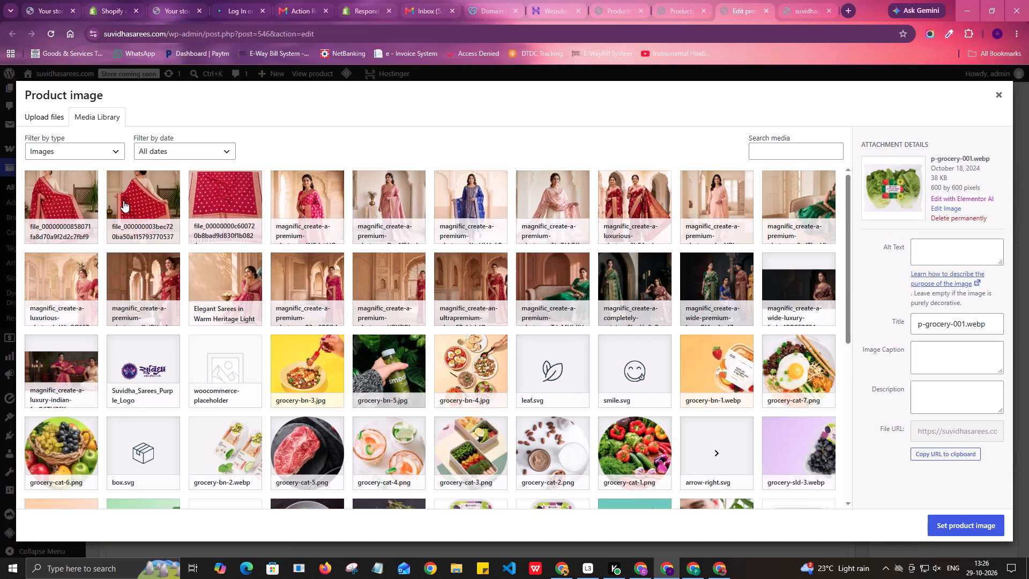
pyautogui.click(78, 199)
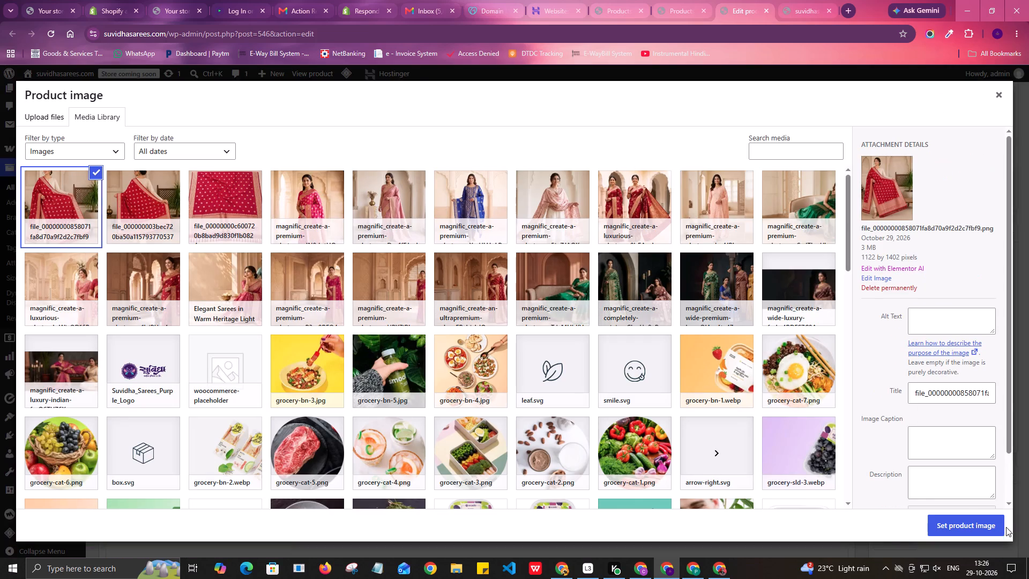
pyautogui.click(965, 520)
# Replace the lettuce picture in the product gallery with the flat red dupatta photo and the back-view draped photo from the media library.
pyautogui.scroll(-4, 920, 380)
pyautogui.click(904, 278)
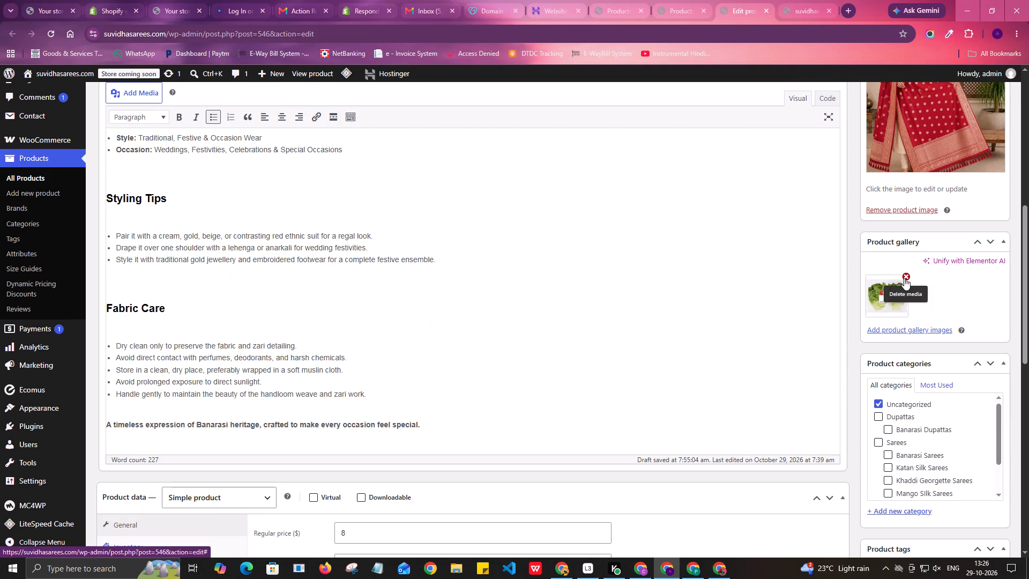
pyautogui.click(905, 282)
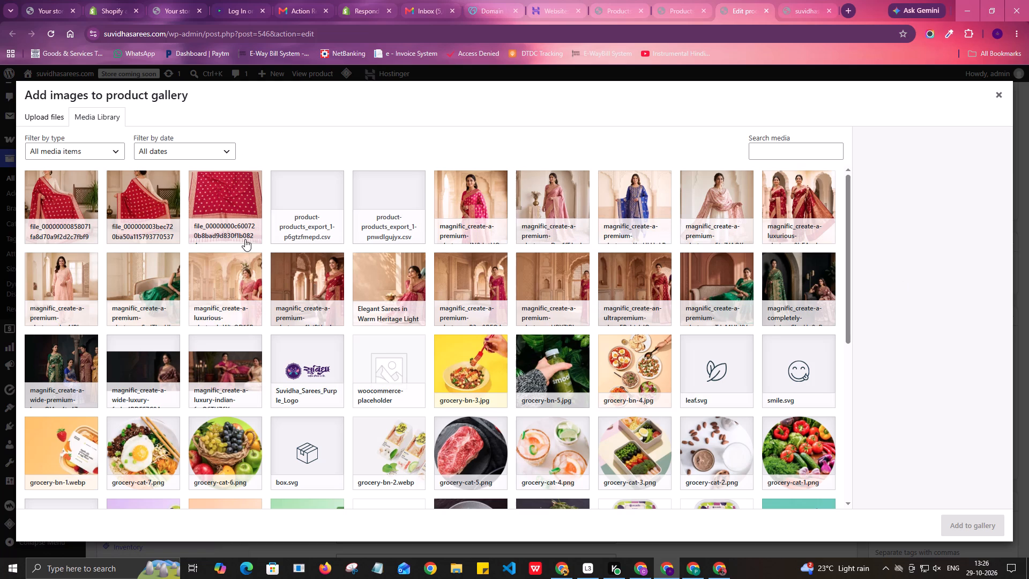
pyautogui.click(138, 200)
pyautogui.click(230, 198)
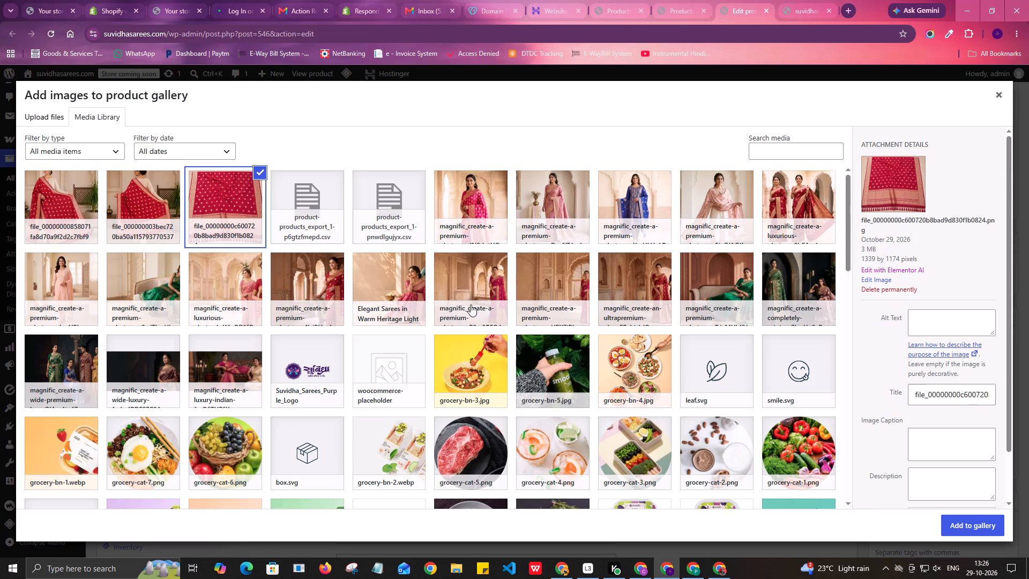
pyautogui.keyDown('ctrl'); pyautogui.click(155, 185); pyautogui.keyUp('ctrl')
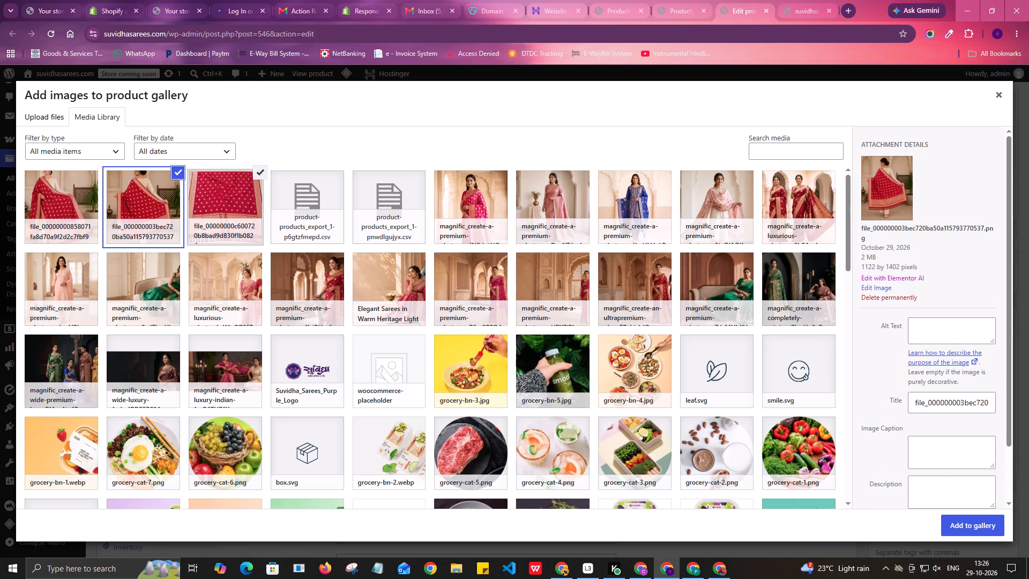
pyautogui.click(974, 525)
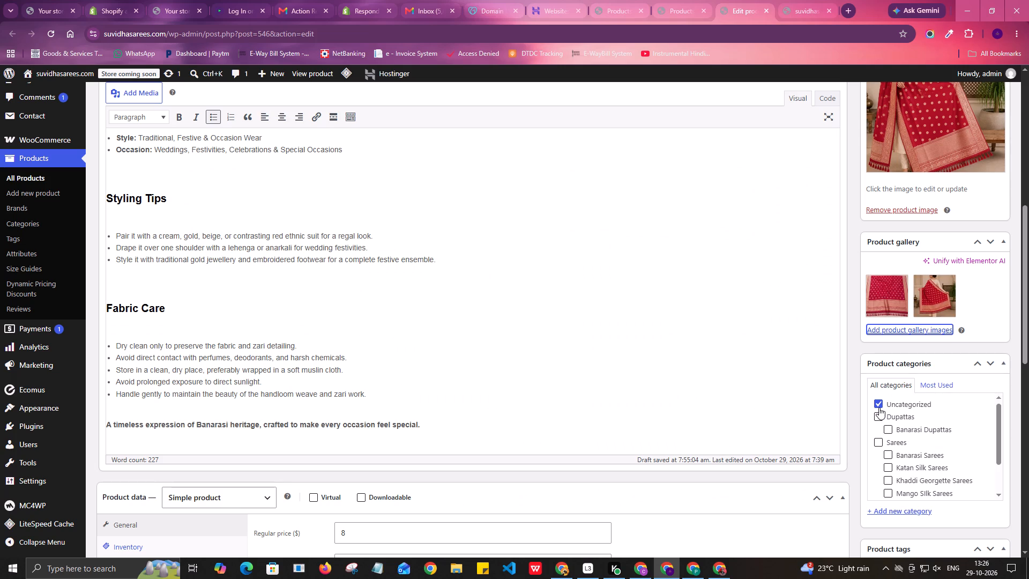
# Change the product's categories from Uncategorized to Dupattas and its subcategory Banarasi Dupattas.
pyautogui.click(878, 406)
pyautogui.click(880, 414)
pyautogui.click(888, 427)
pyautogui.scroll(-2, 907, 411)
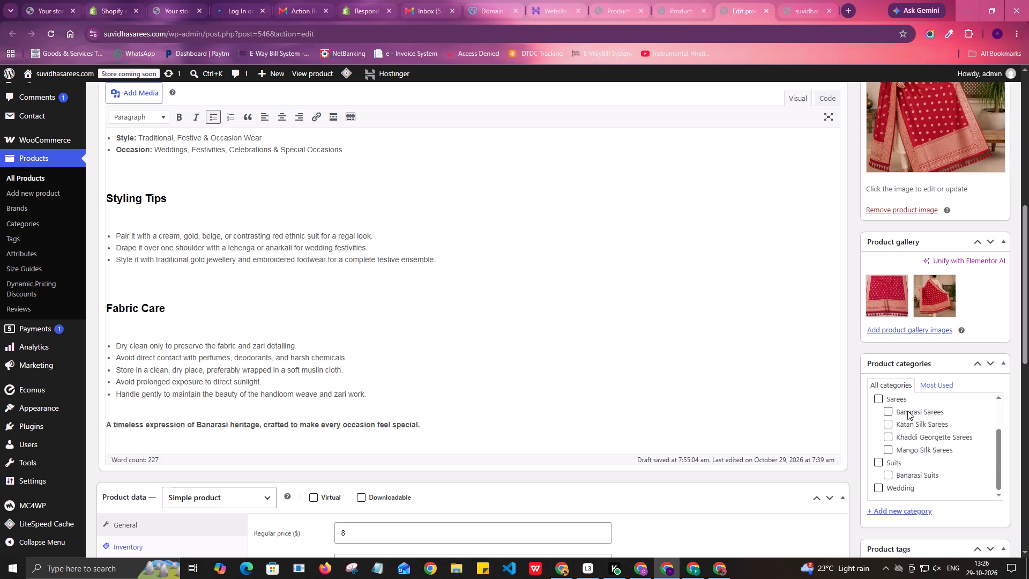
pyautogui.scroll(-3, 815, 338)
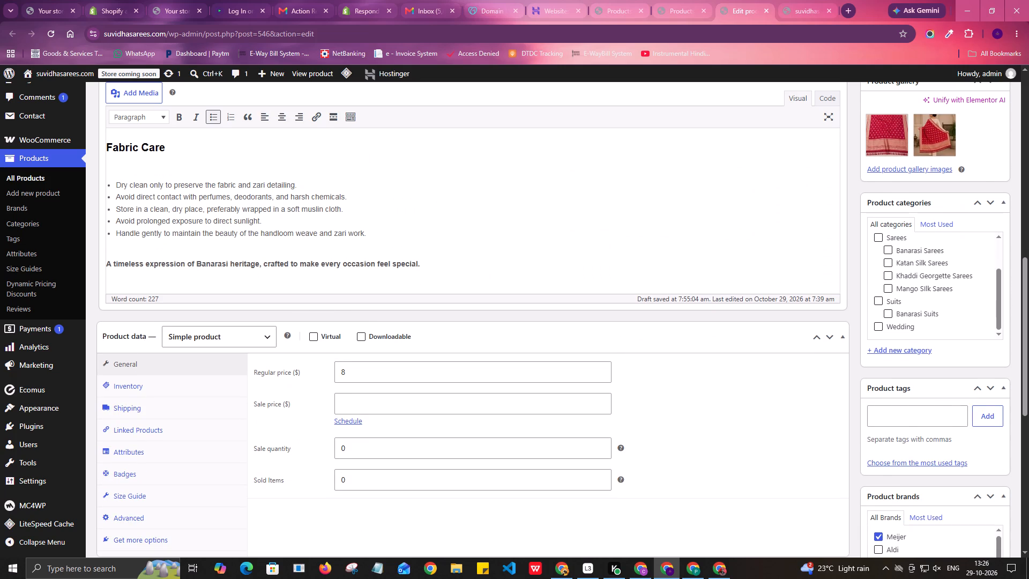
pyautogui.moveTo(372, 372); pyautogui.dragTo(302, 372)
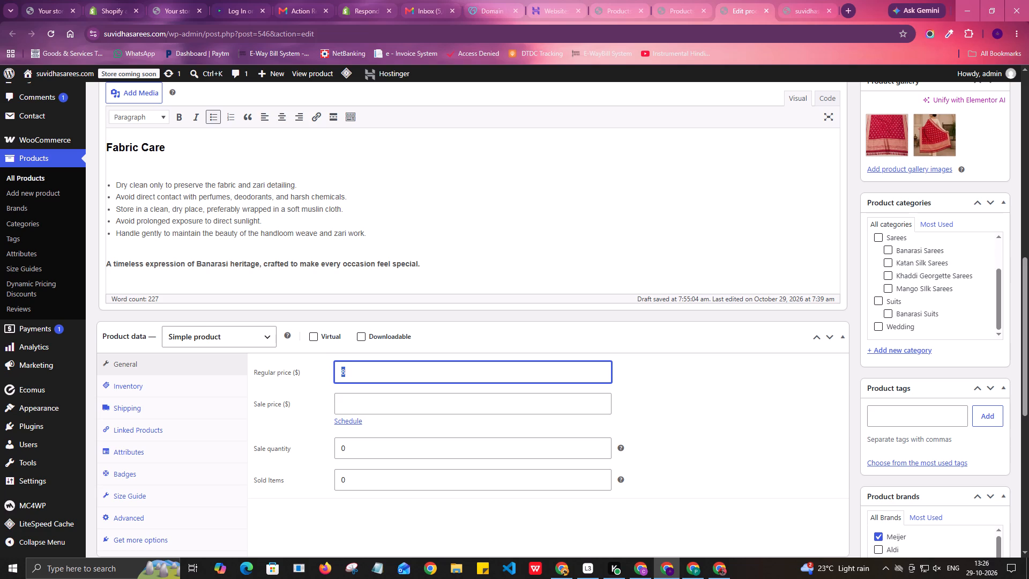
pyautogui.write('22500')
pyautogui.click(439, 402)
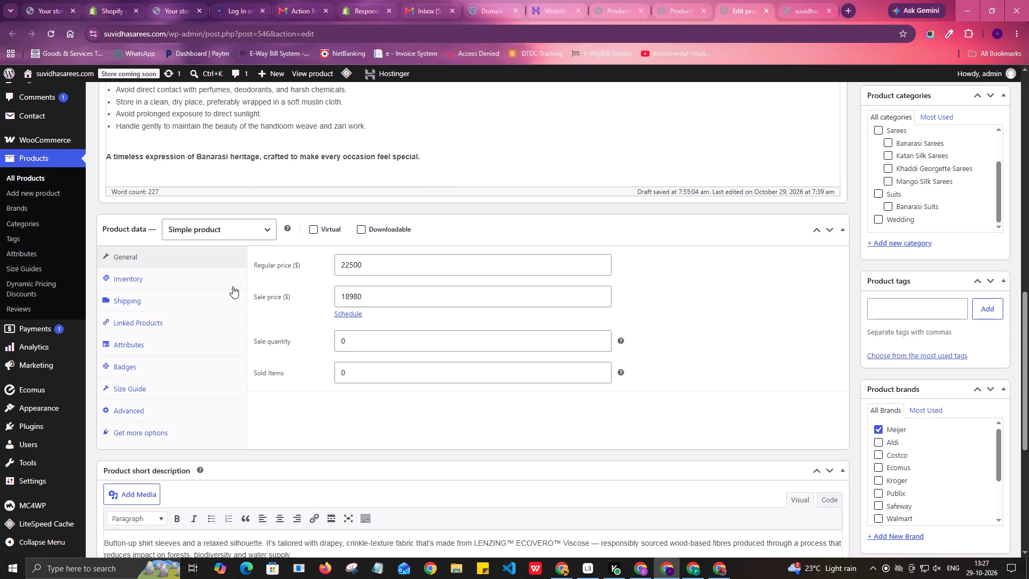
pyautogui.click(153, 281)
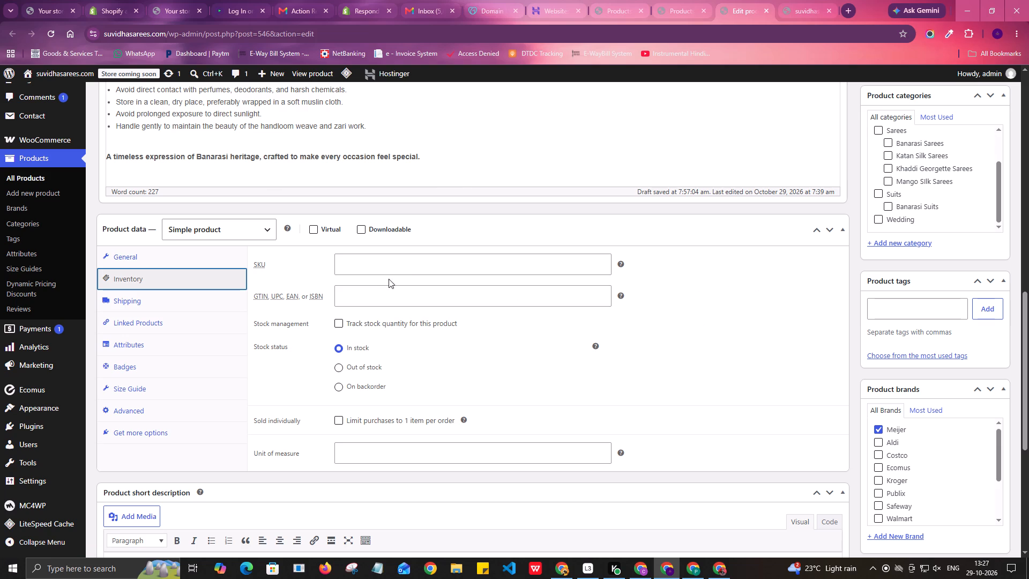
pyautogui.click(395, 261)
pyautogui.write('SS001')
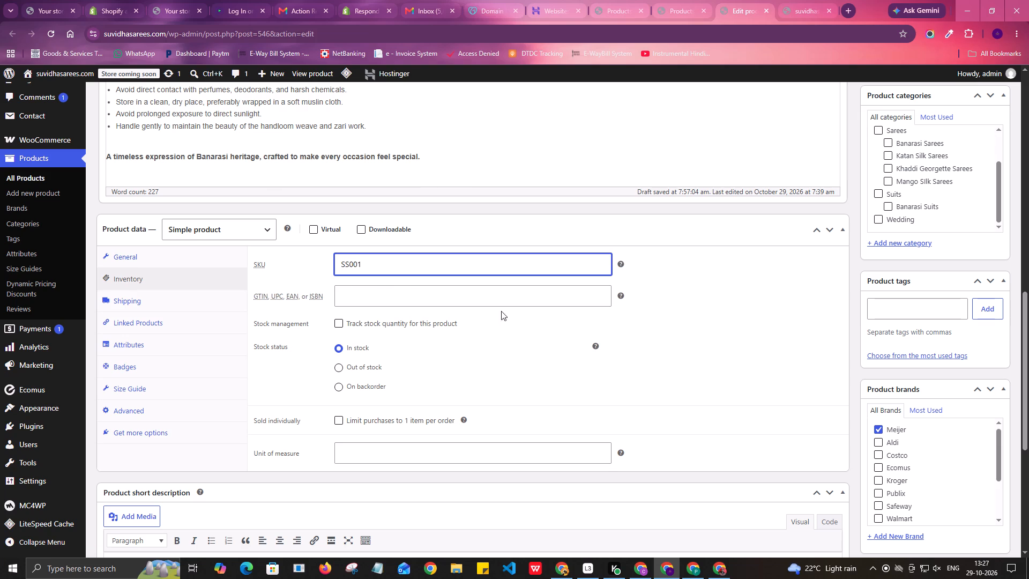
pyautogui.click(715, 275)
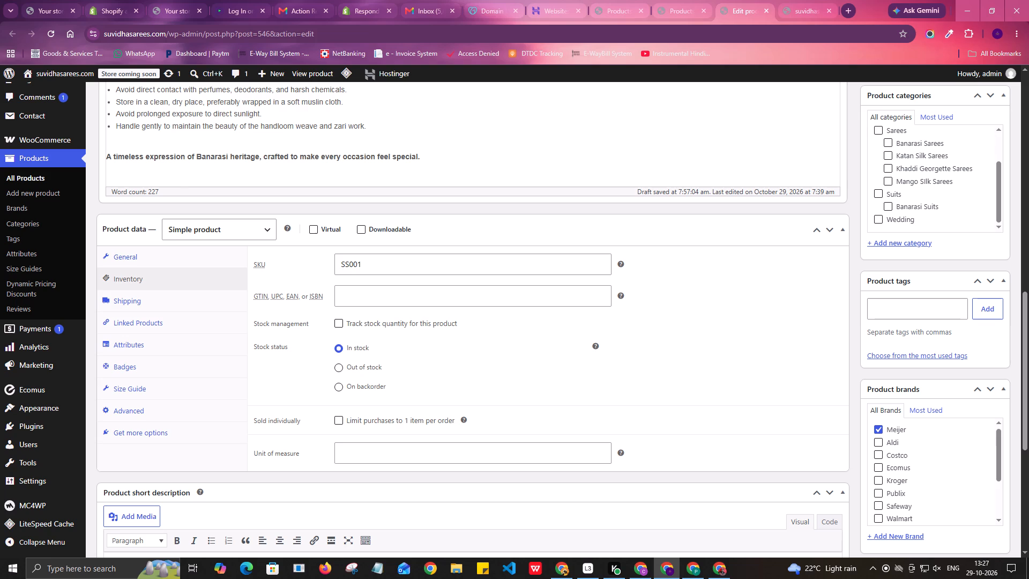
pyautogui.click(343, 323)
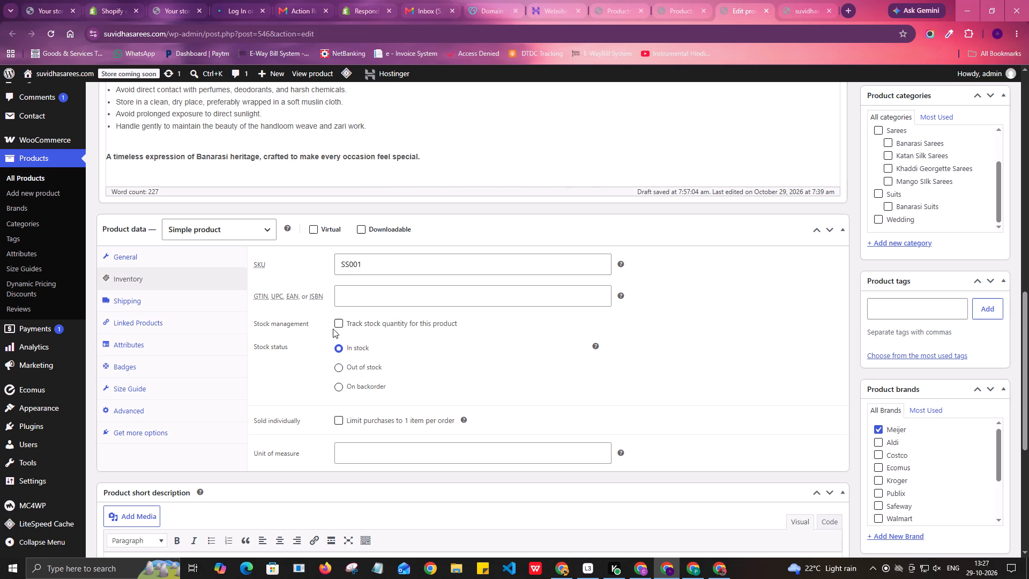
pyautogui.click(338, 324)
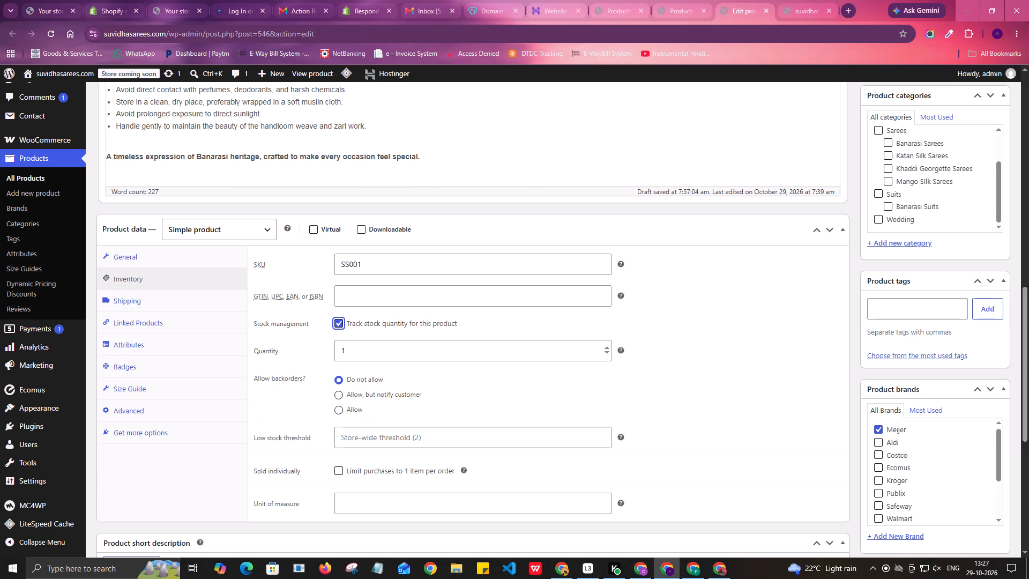
pyautogui.click(296, 361)
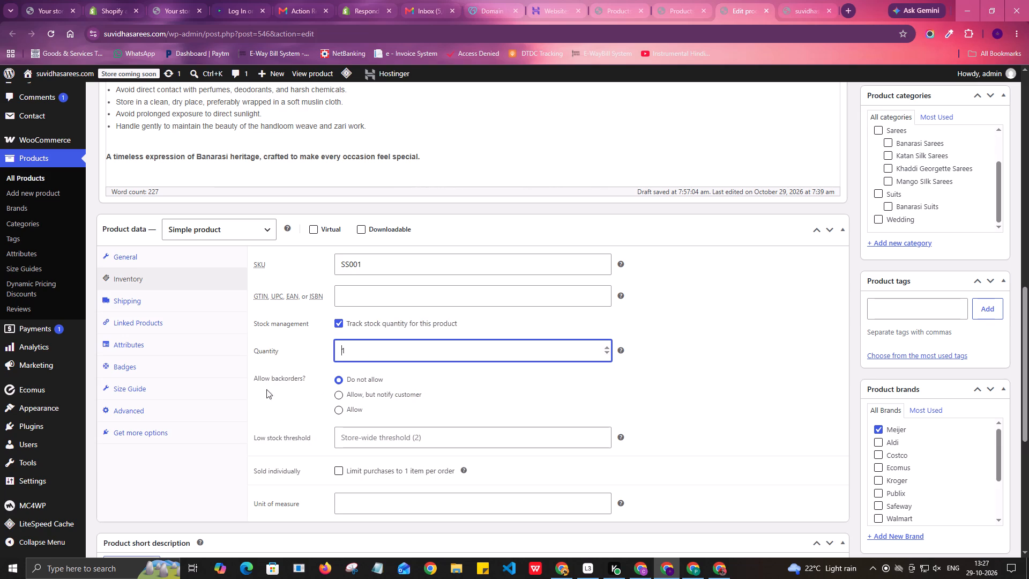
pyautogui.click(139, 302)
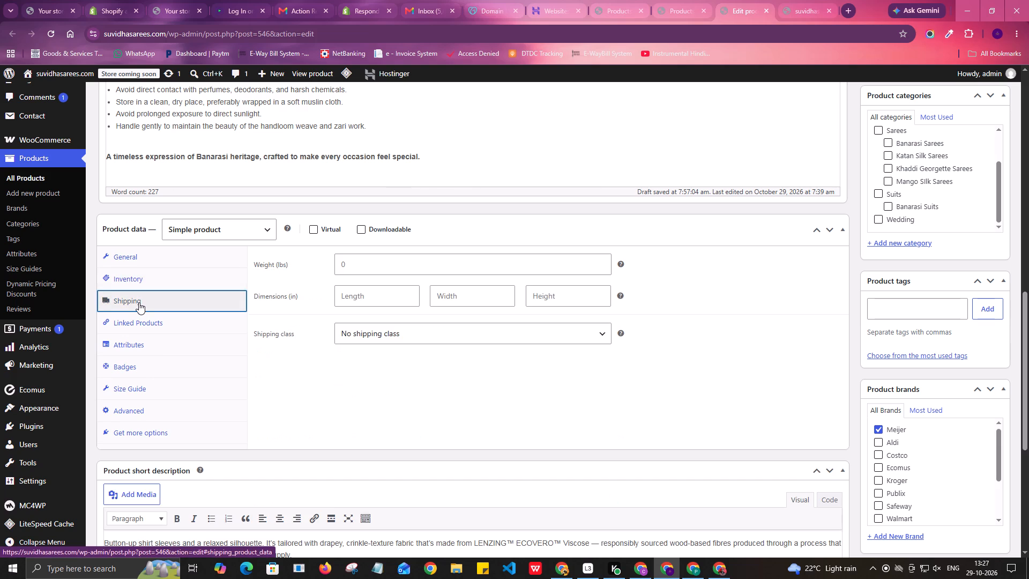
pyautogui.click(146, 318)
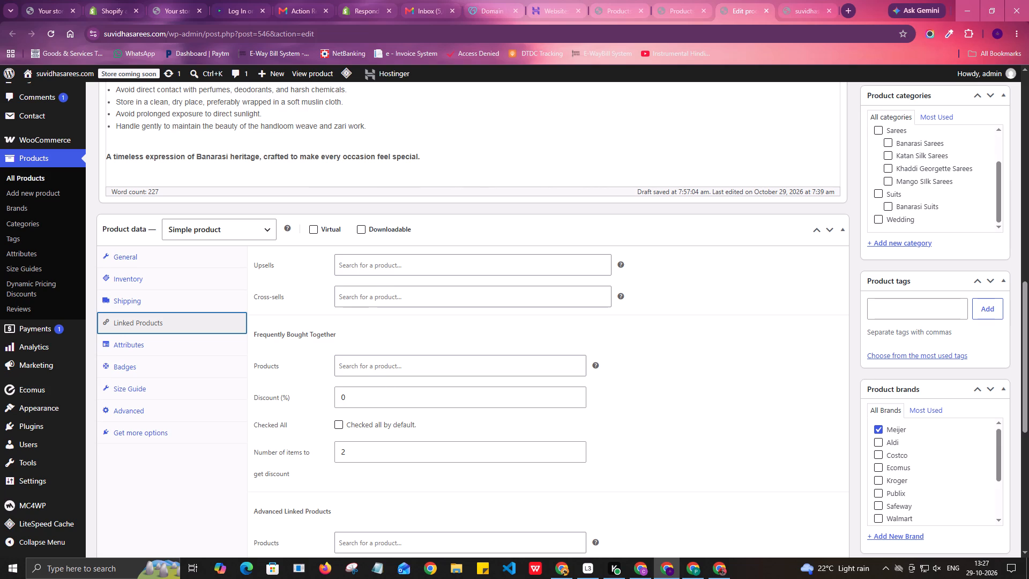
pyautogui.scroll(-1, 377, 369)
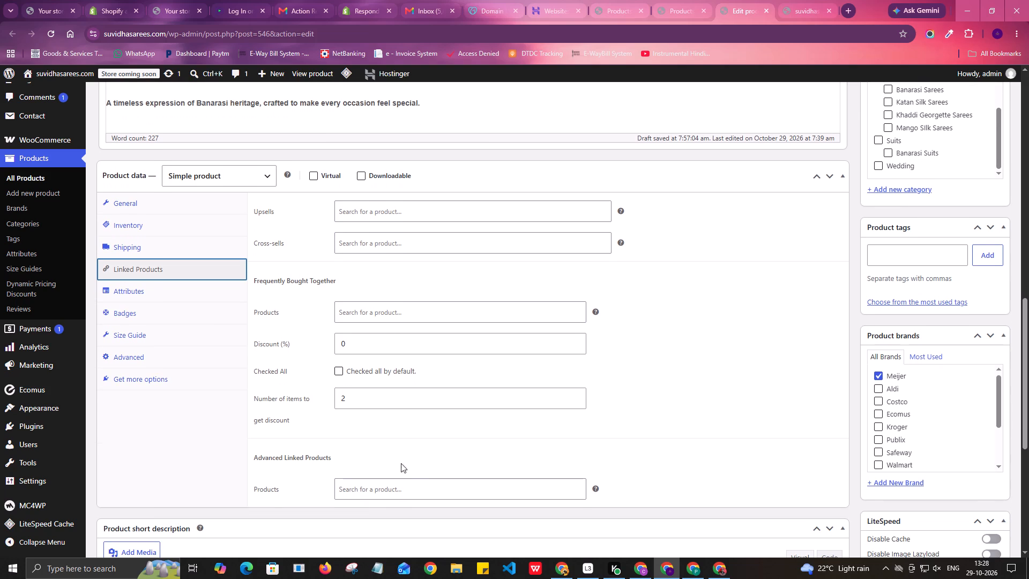
# Replace the Beige and Navy values of the color attribute with Red and save the attributes.
pyautogui.click(149, 293)
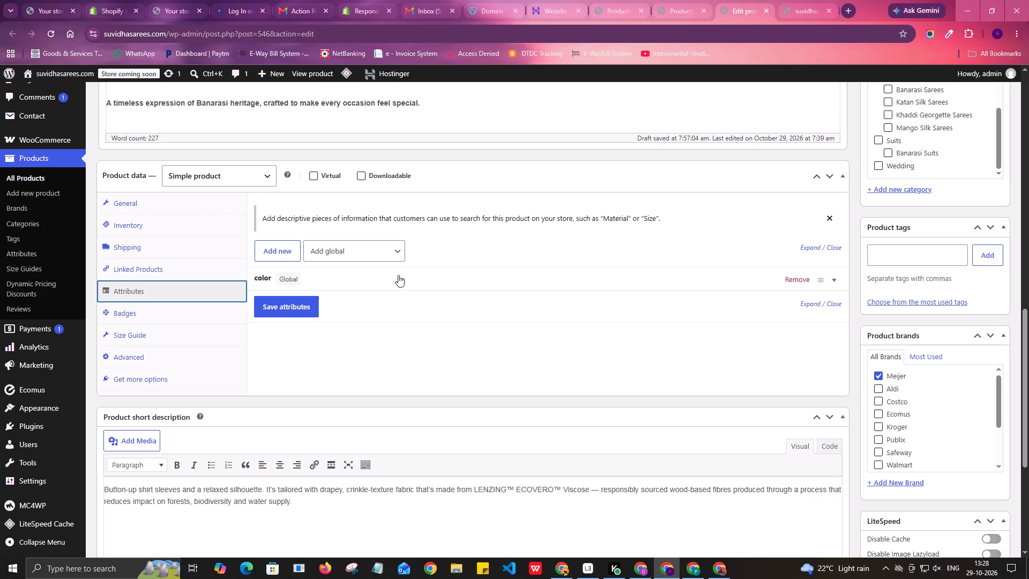
pyautogui.click(307, 276)
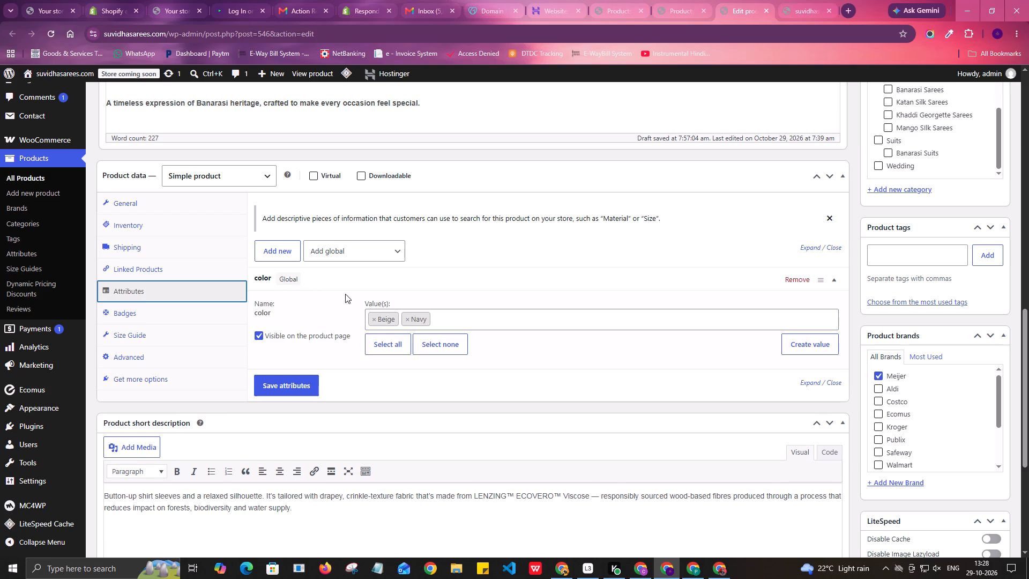
pyautogui.click(372, 319)
pyautogui.click(372, 319)
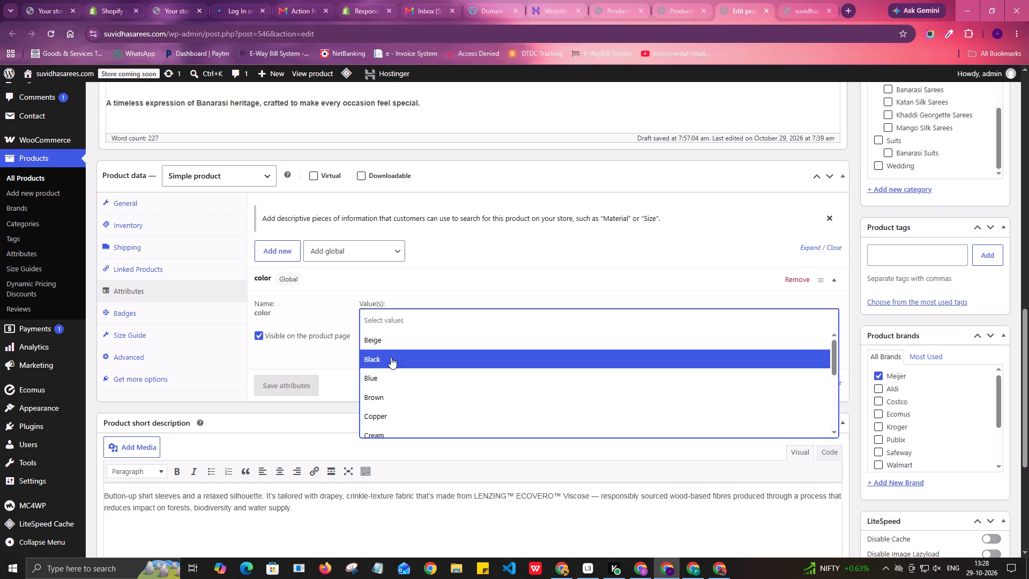
pyautogui.click(407, 316)
pyautogui.write('red')
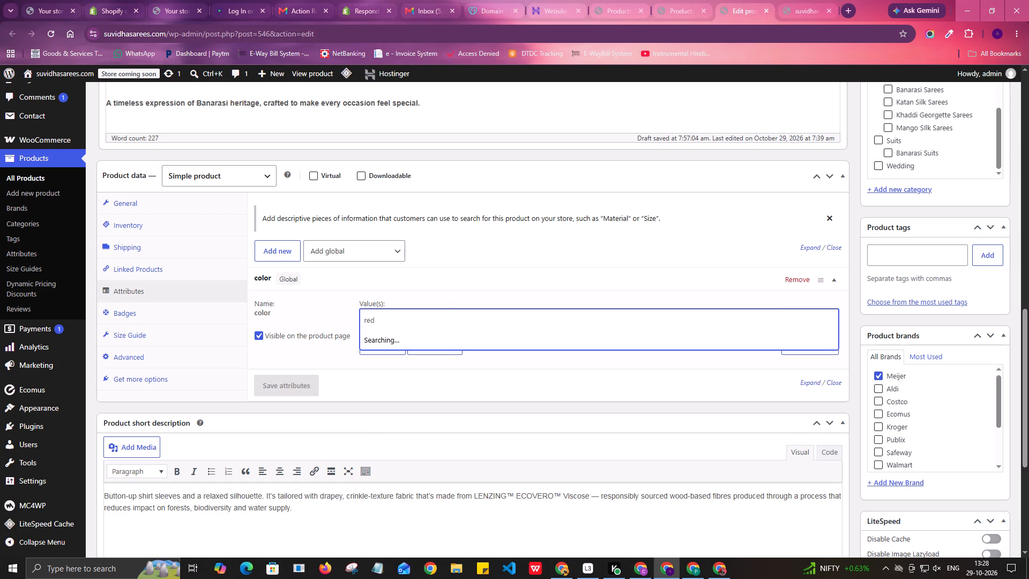
pyautogui.click(377, 343)
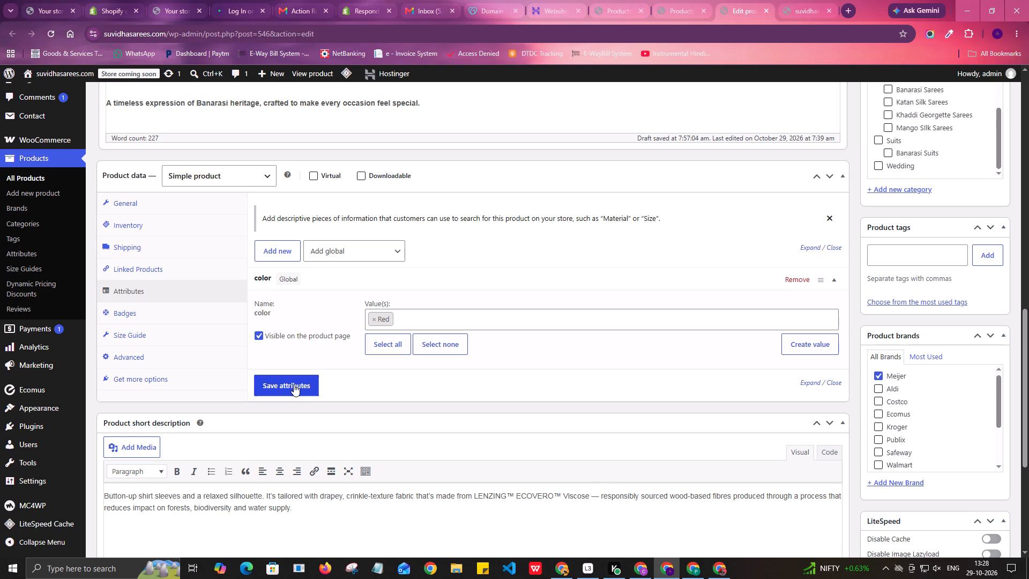
pyautogui.click(294, 384)
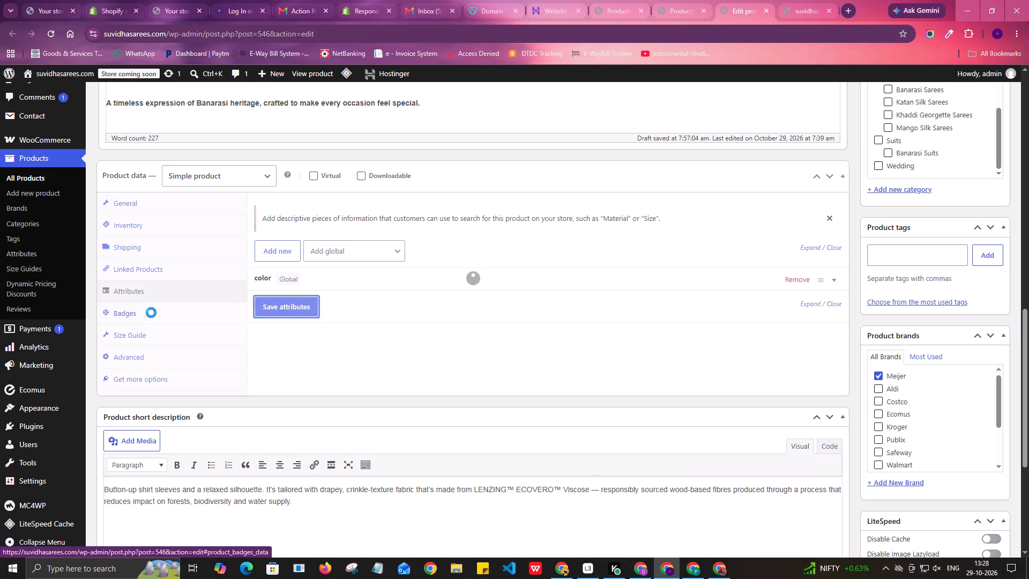
# Review the product's badge, size guide, advanced and extension options, then its short description and reviews.
pyautogui.click(151, 313)
pyautogui.click(157, 313)
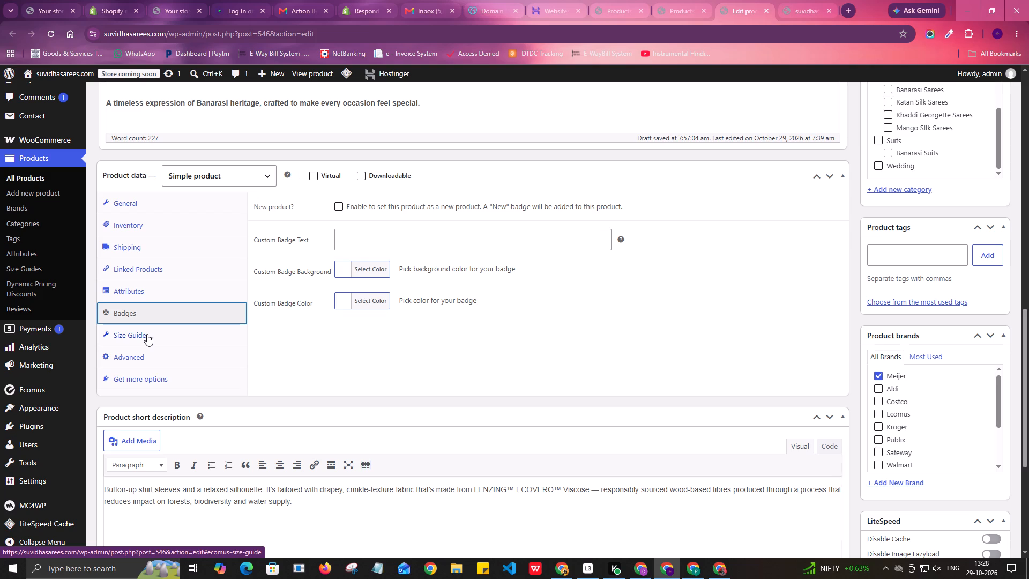
pyautogui.click(147, 334)
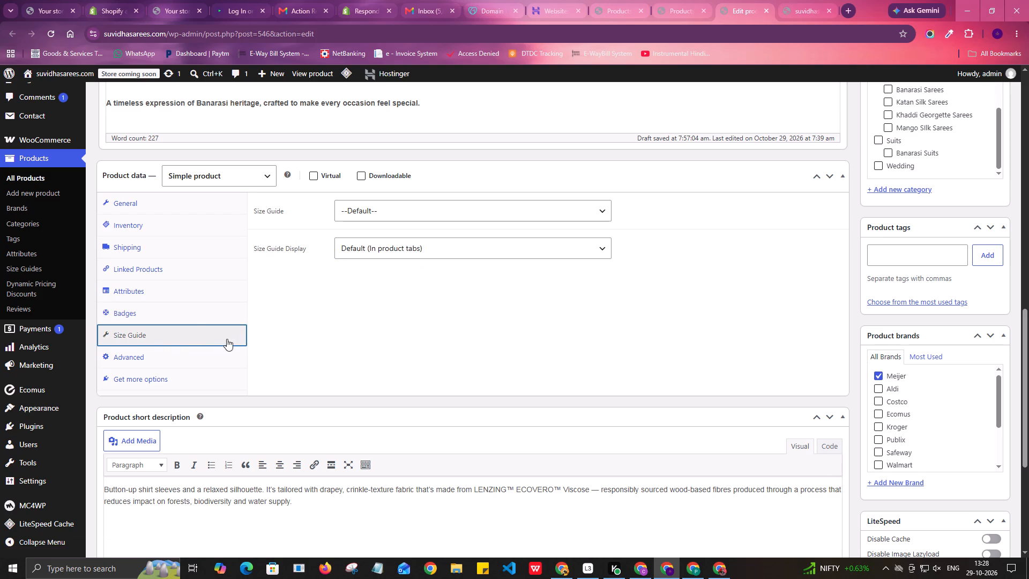
pyautogui.click(141, 360)
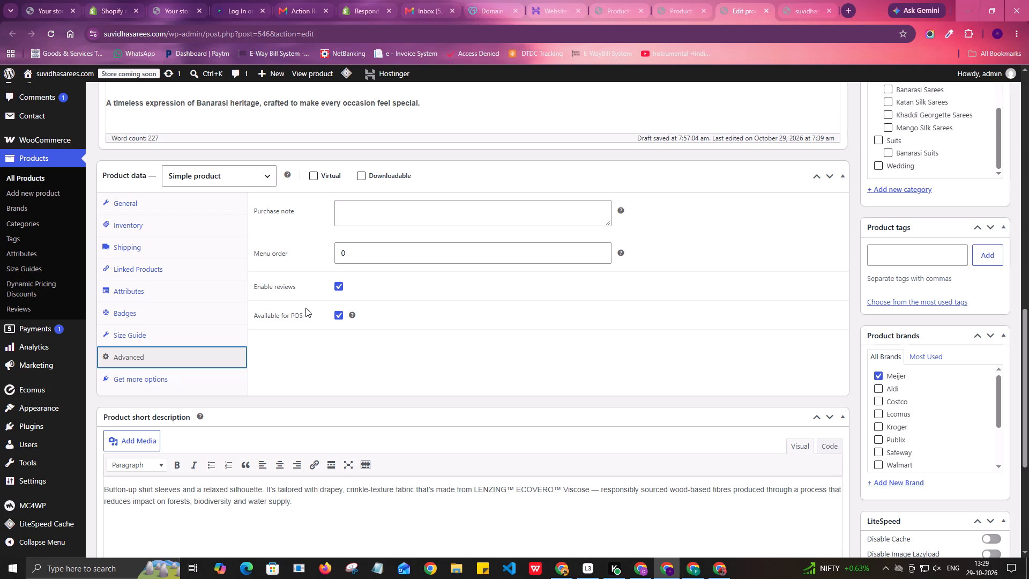
pyautogui.click(161, 378)
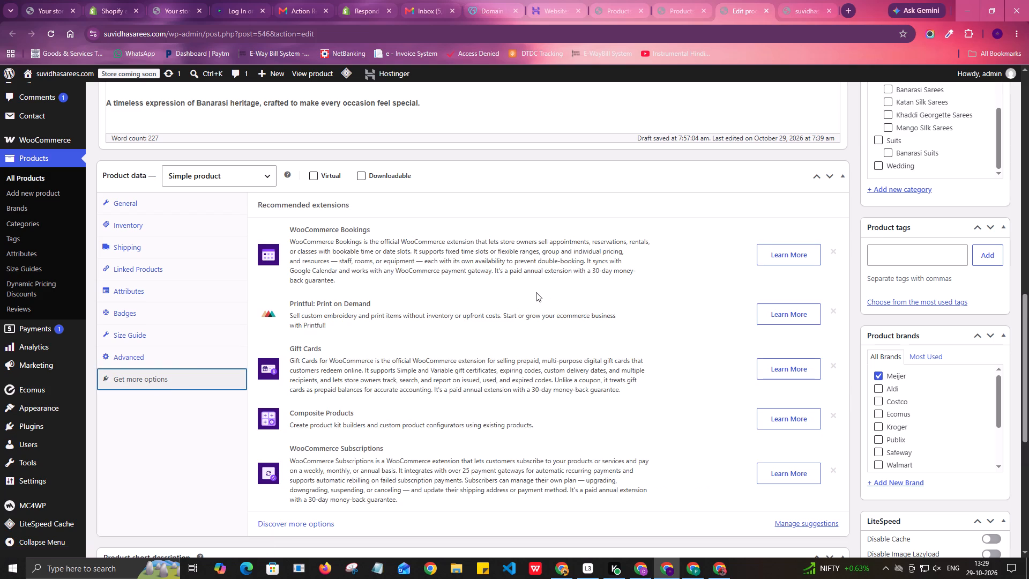
pyautogui.scroll(-3, 202, 309)
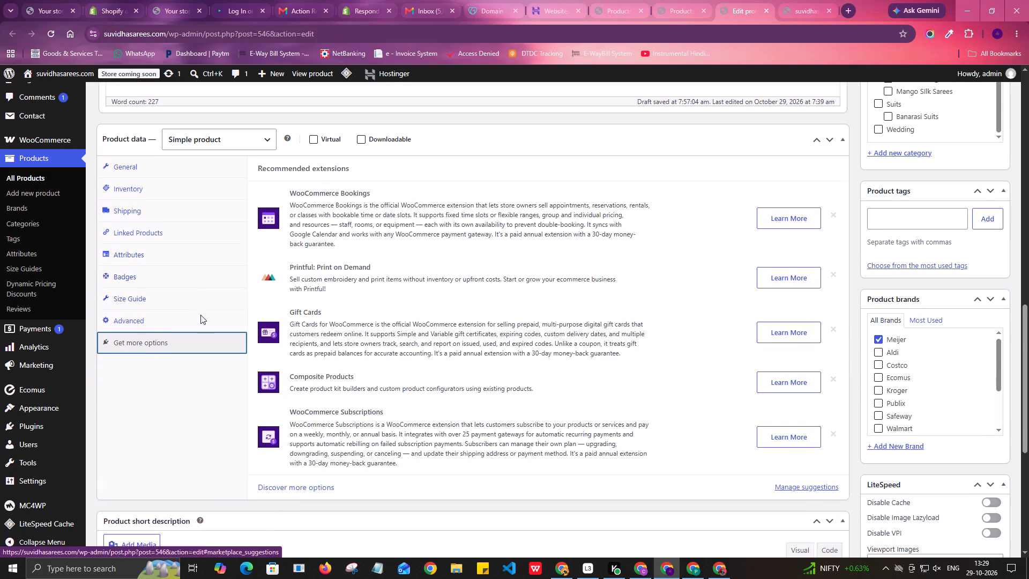
pyautogui.scroll(-1, 583, 353)
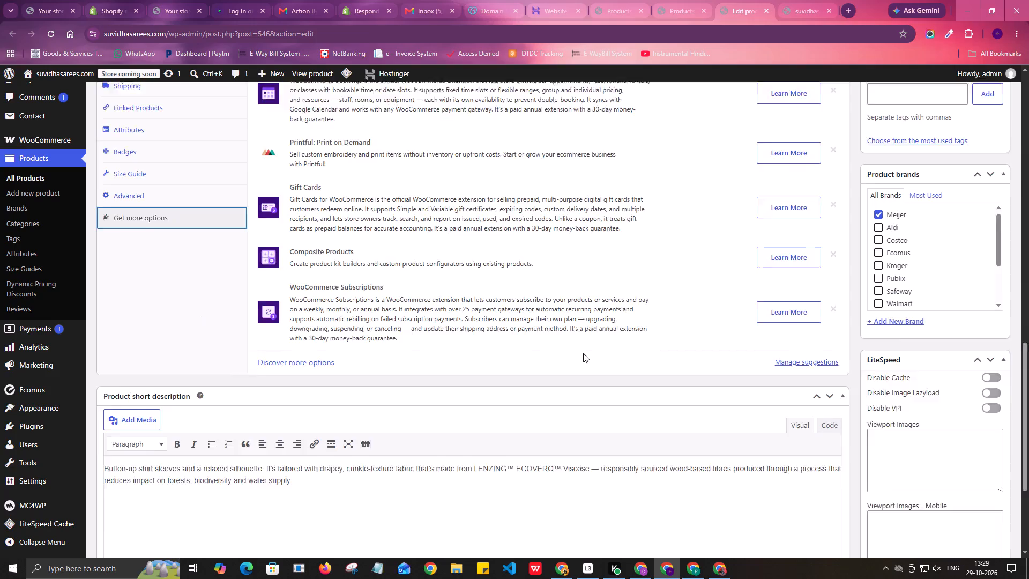
pyautogui.scroll(-2, 583, 353)
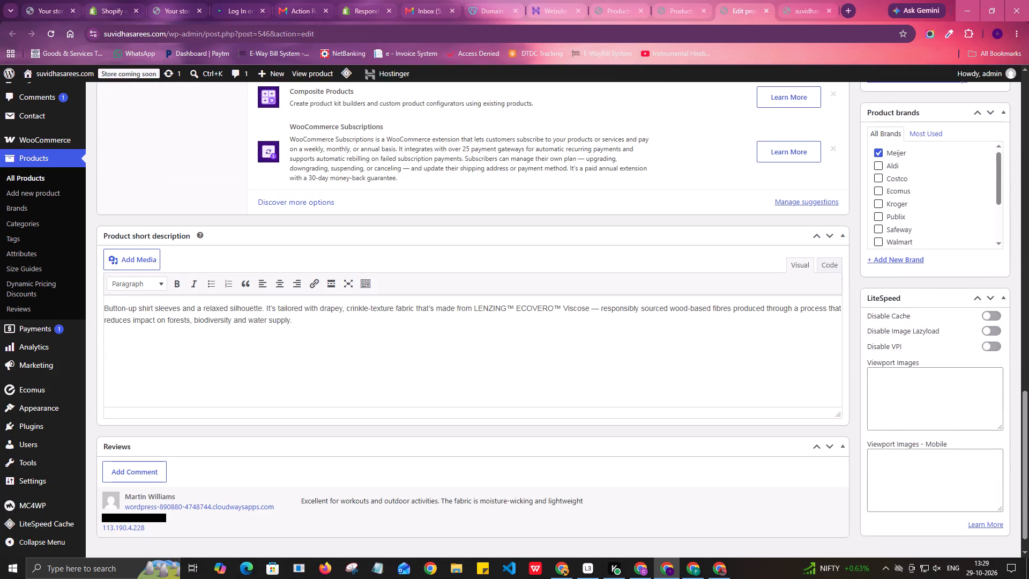
pyautogui.scroll(7, 675, 305)
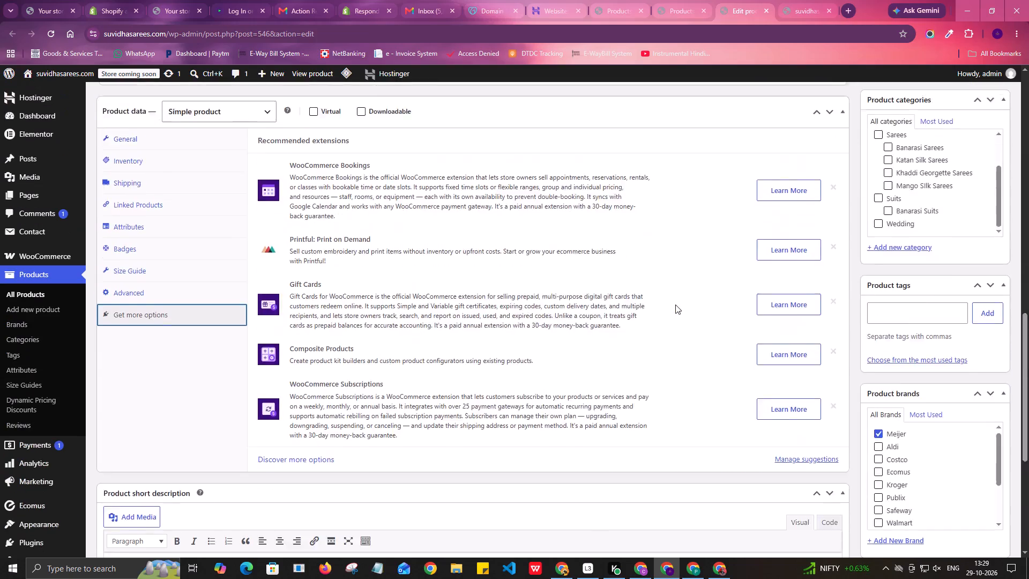
pyautogui.scroll(2, 675, 305)
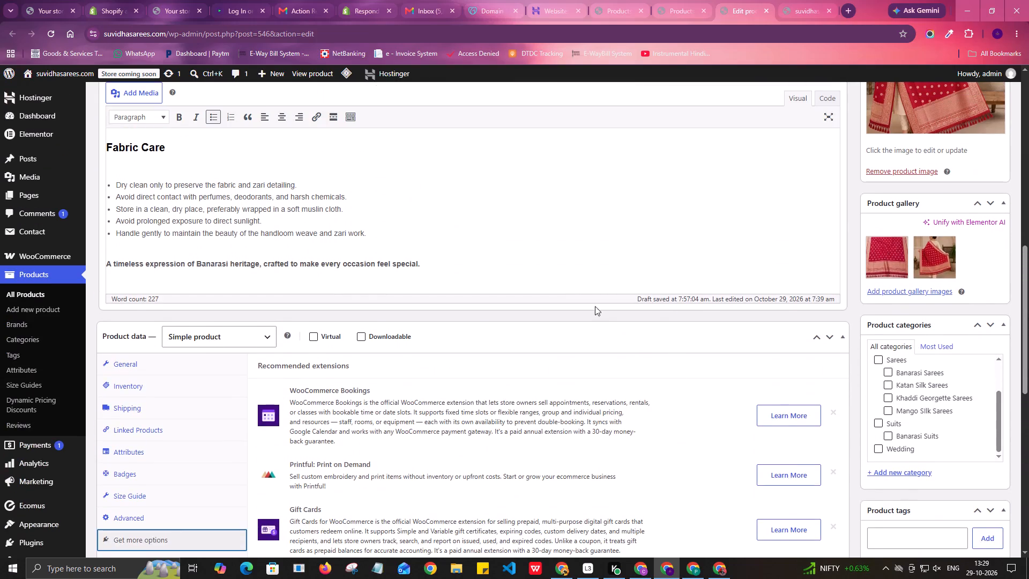
# Replace the product short description with the description text copied from the Pure Katan Handloom Dupatta page in Shopify.
pyautogui.scroll(-10, 593, 314)
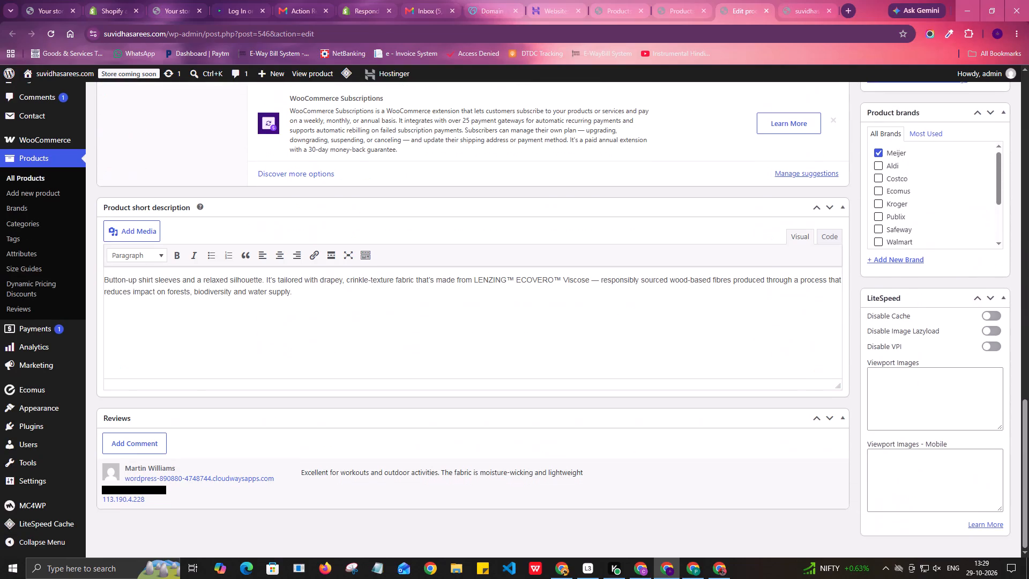
pyautogui.scroll(17, 466, 318)
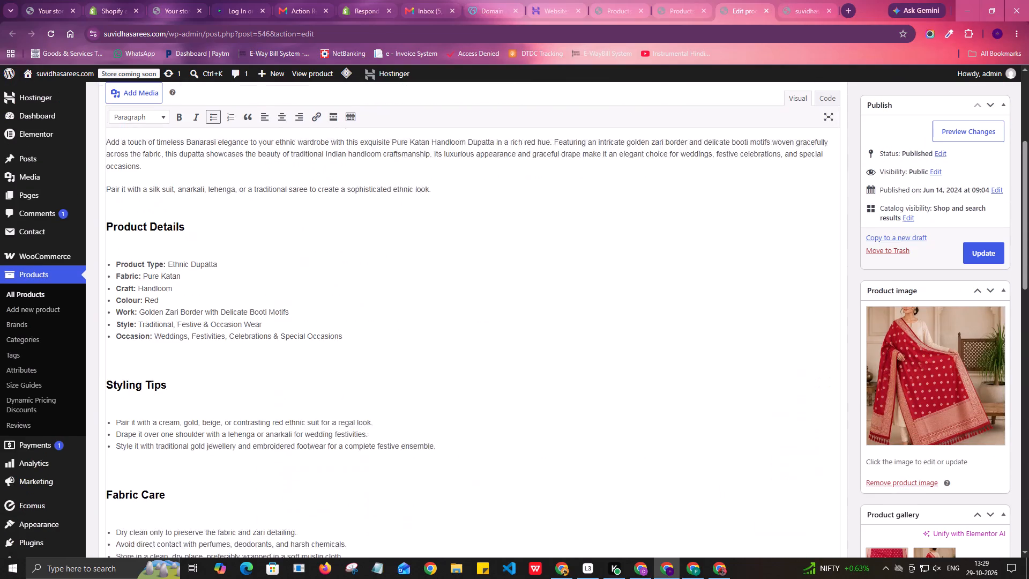
pyautogui.scroll(-2, 339, 274)
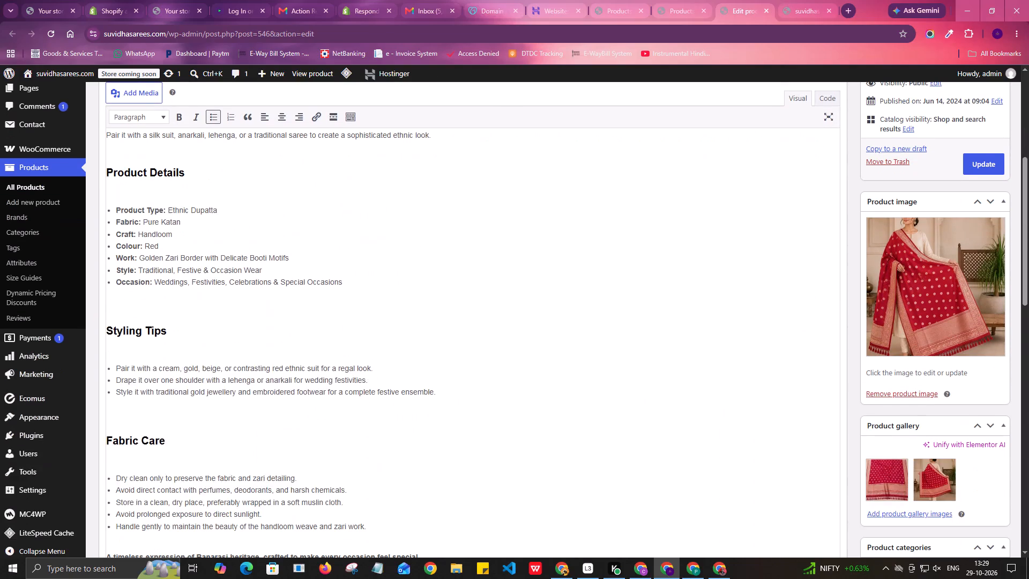
pyautogui.scroll(-3, 339, 276)
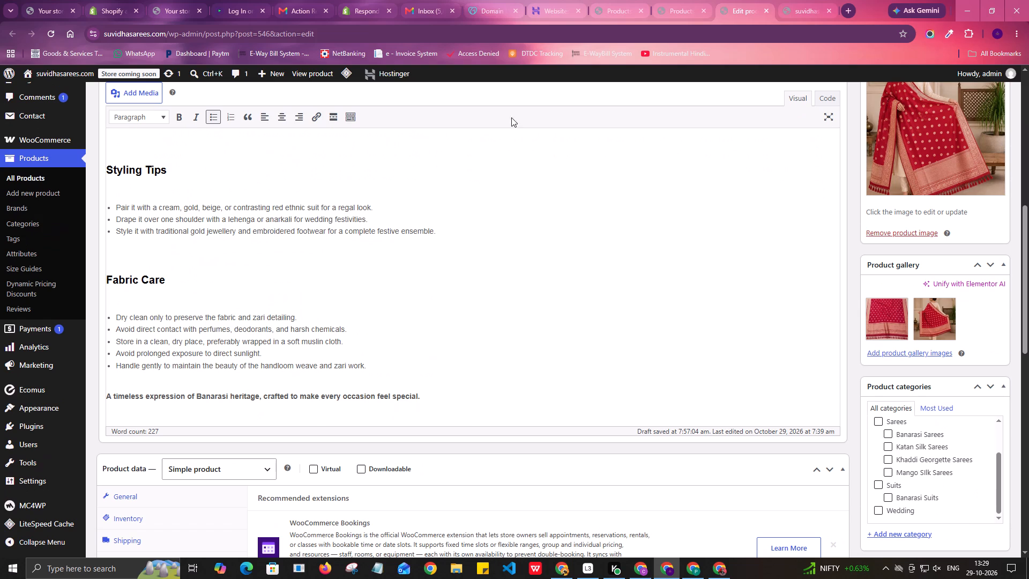
pyautogui.hotkey('alt', 'Tab')
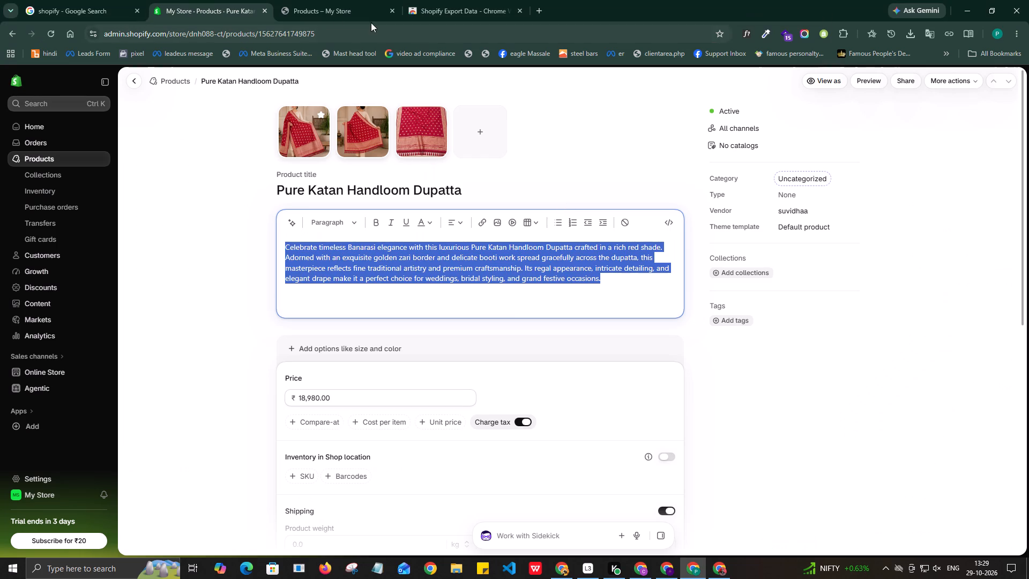
pyautogui.click(341, 9)
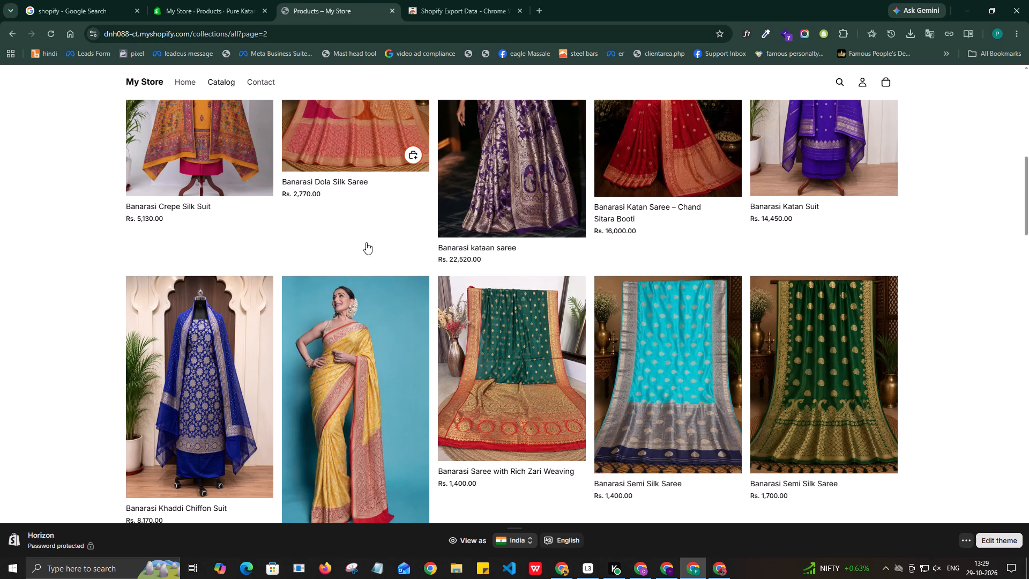
pyautogui.click(178, 0)
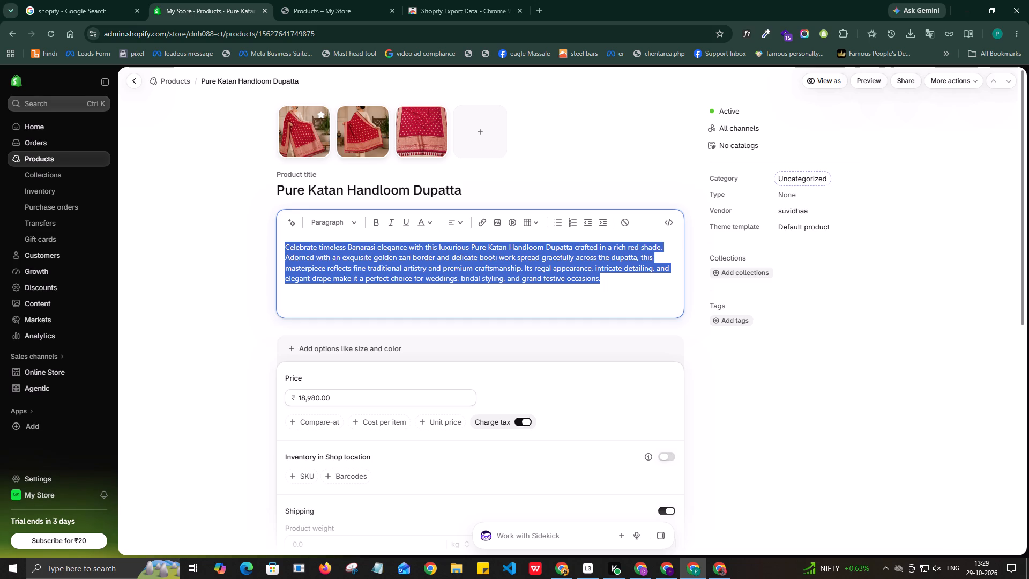
pyautogui.hotkey('ctrl', 'c')
pyautogui.hotkey('alt', 'Tab')
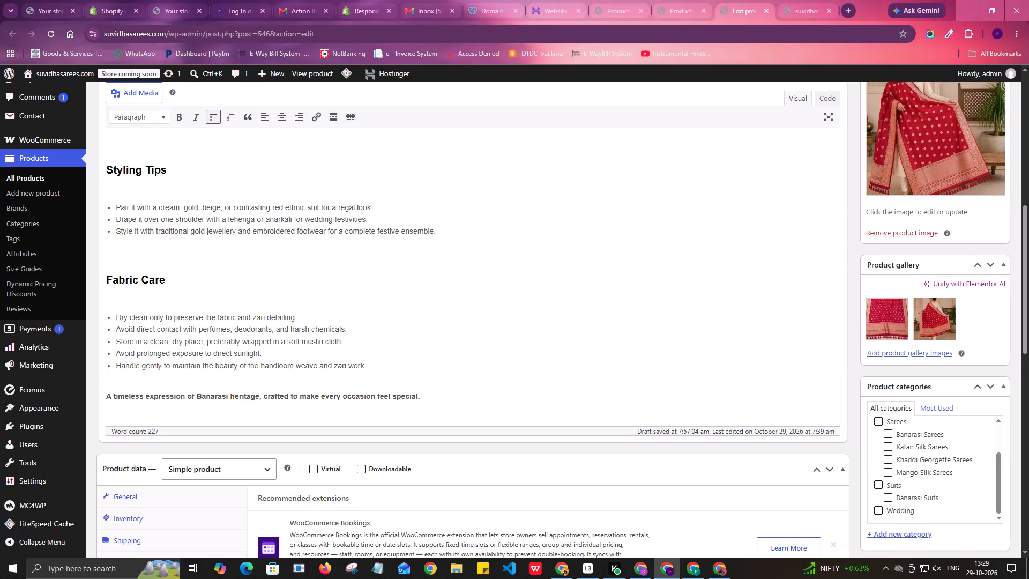
pyautogui.scroll(-3, 278, 306)
pyautogui.scroll(-9, 355, 373)
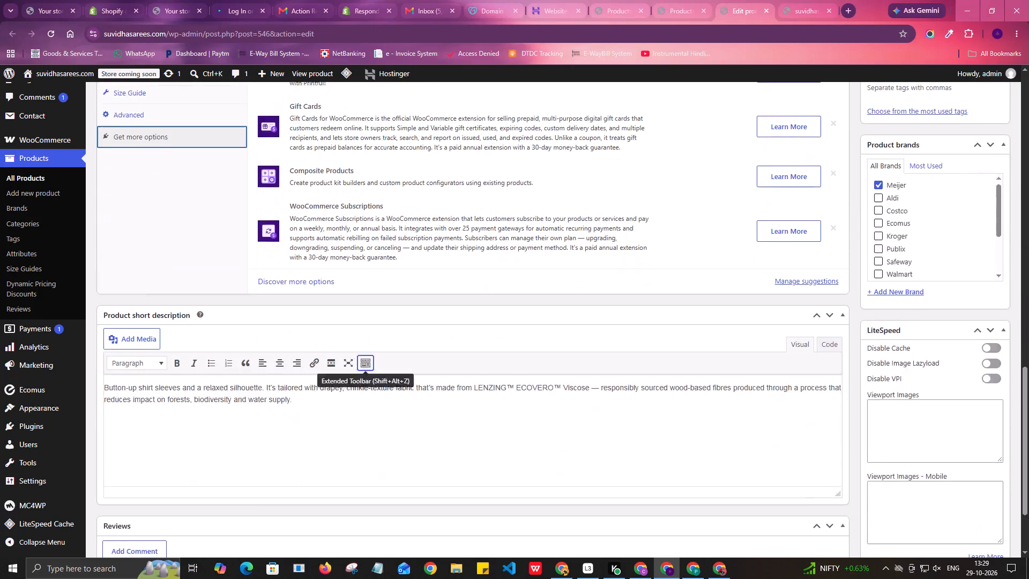
pyautogui.scroll(-2, 369, 383)
pyautogui.click(313, 337)
pyautogui.hotkey('ctrl', 'a')
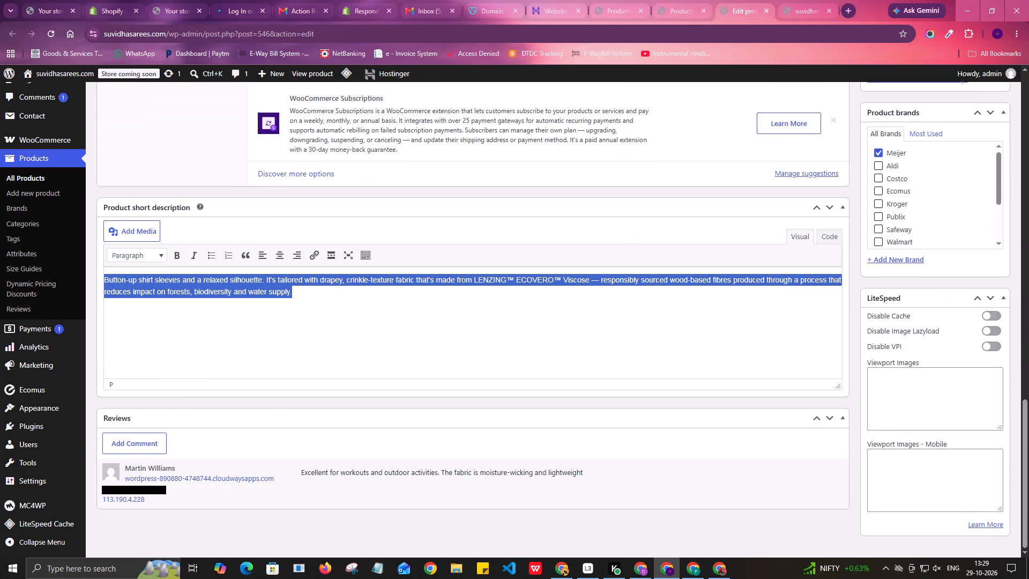
pyautogui.hotkey('ctrl', 'v')
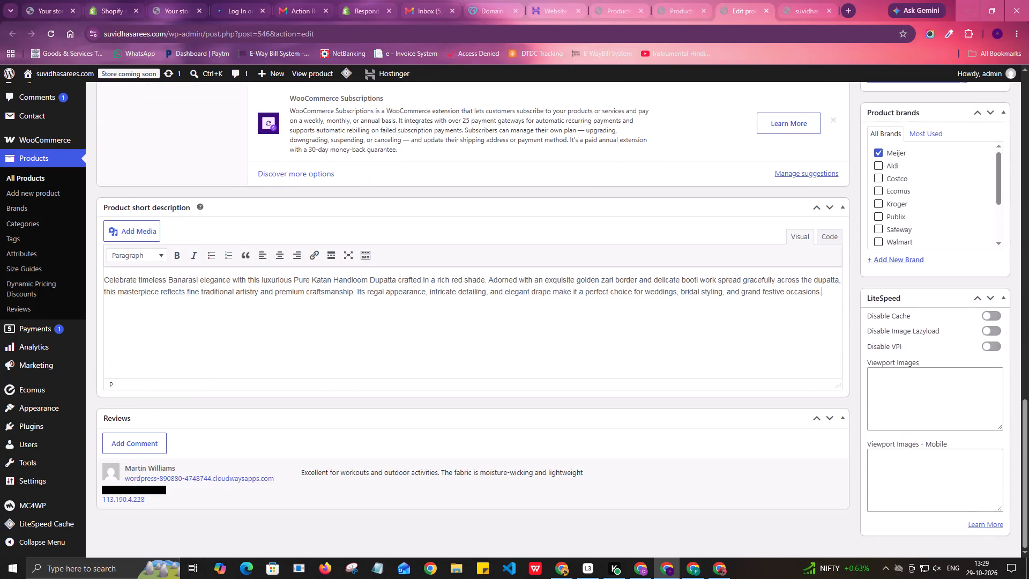
# Add a new product brand named Suvidha and deselect the Meijer brand for this product.
pyautogui.scroll(-1, 296, 389)
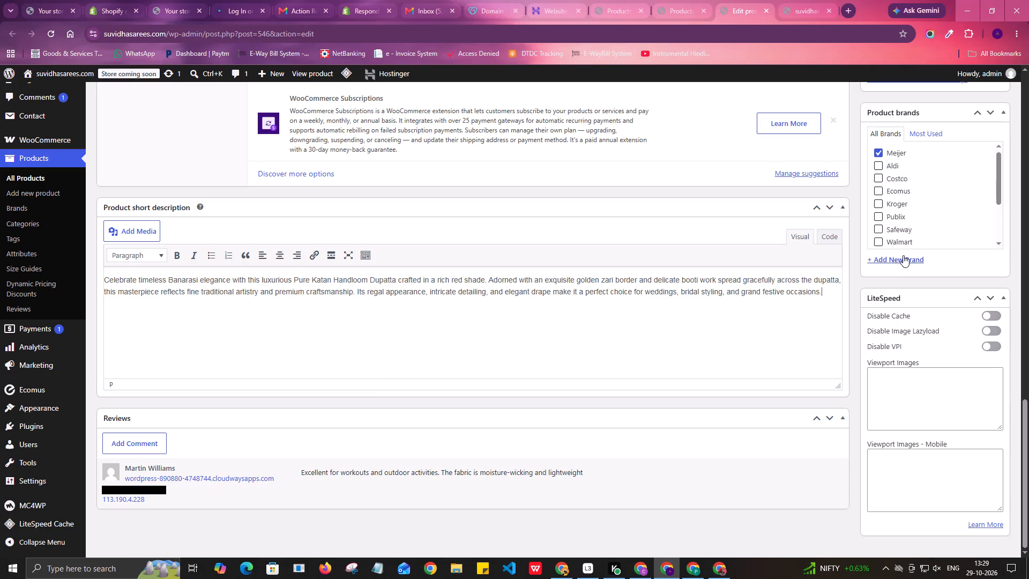
pyautogui.scroll(2, 930, 333)
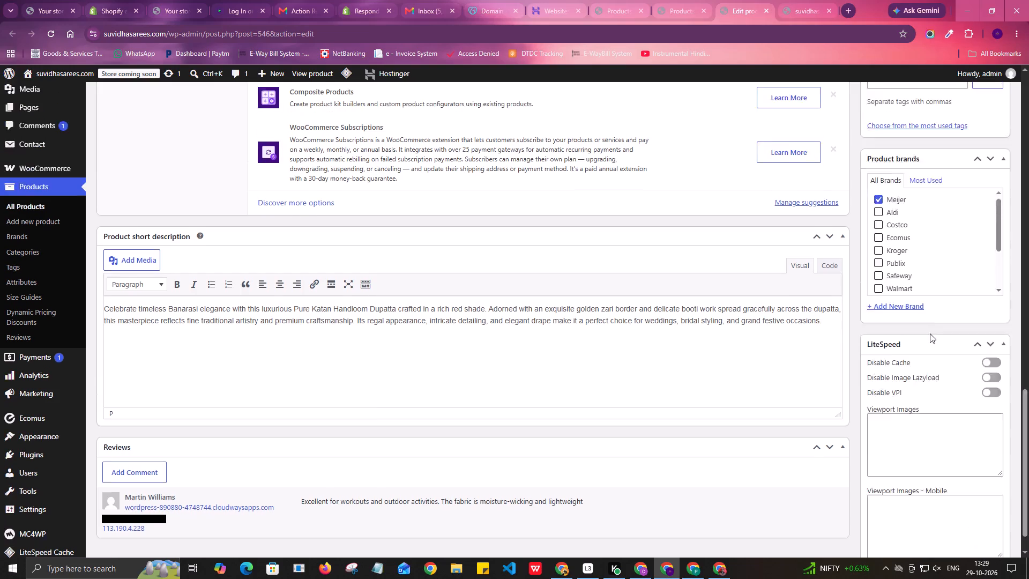
pyautogui.scroll(-2, 927, 321)
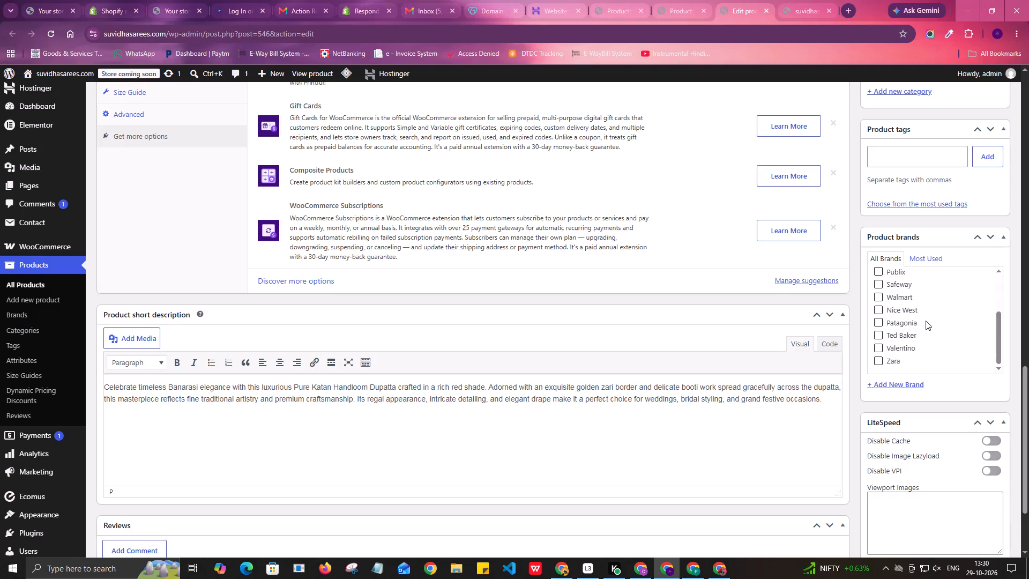
pyautogui.scroll(-2, 930, 315)
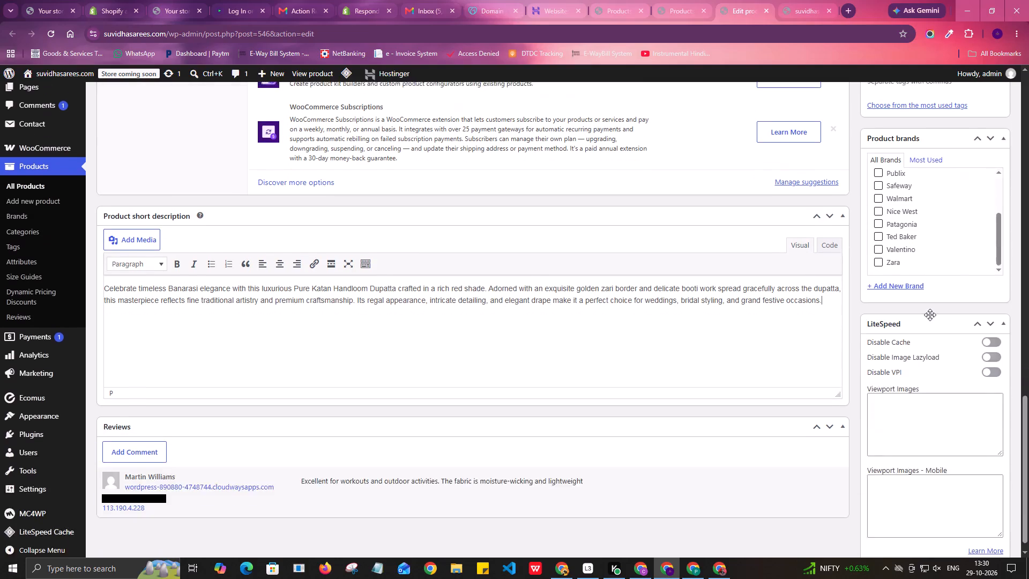
pyautogui.scroll(2, 930, 315)
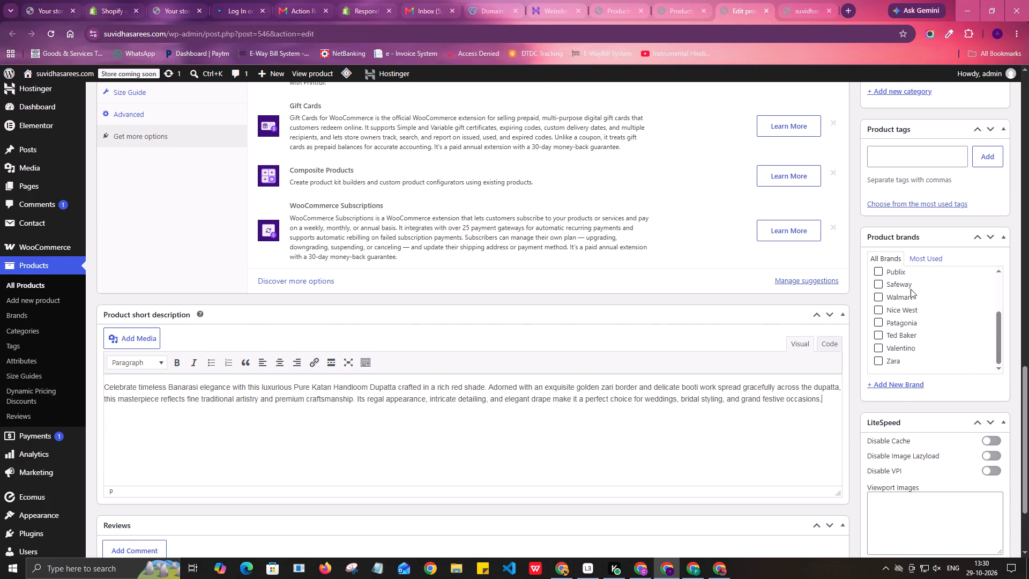
pyautogui.click(898, 384)
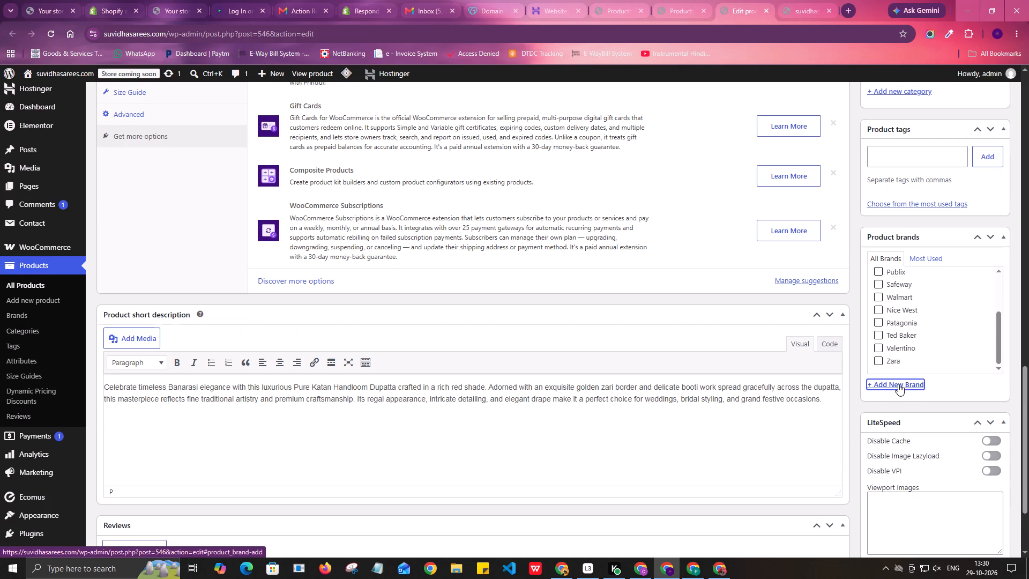
pyautogui.write('Suvidha')
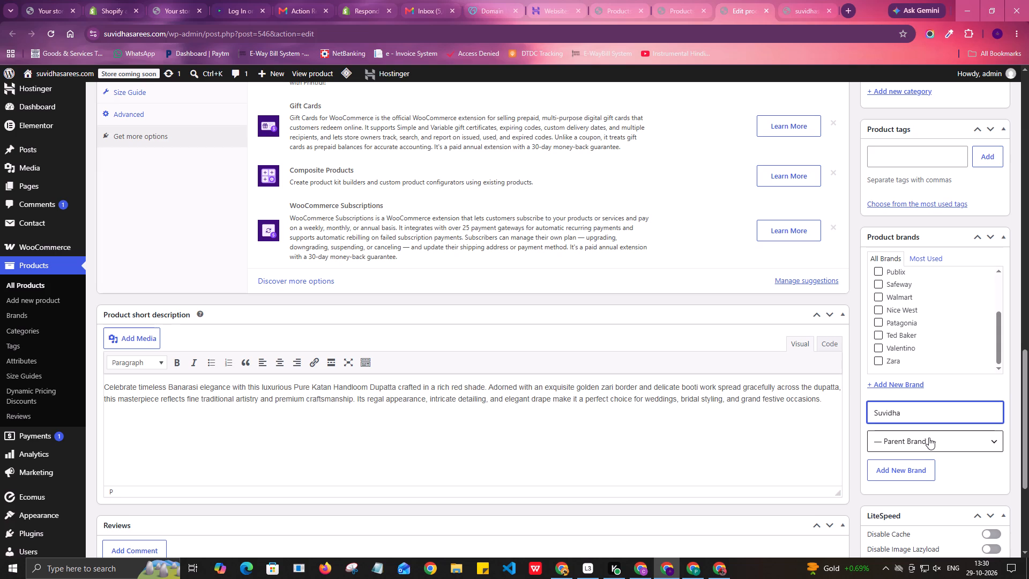
pyautogui.click(902, 470)
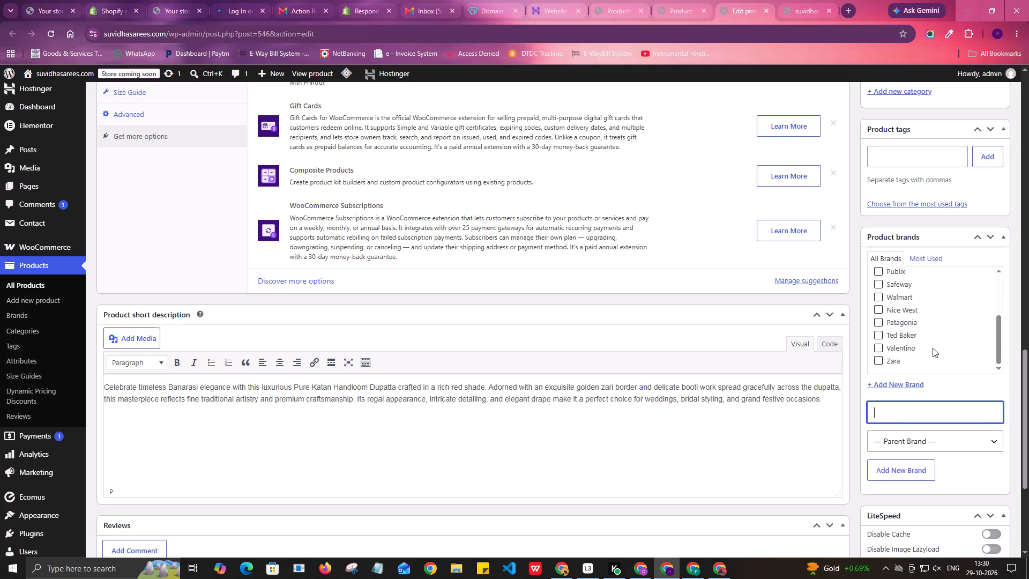
pyautogui.scroll(-2, 901, 332)
pyautogui.scroll(1, 906, 354)
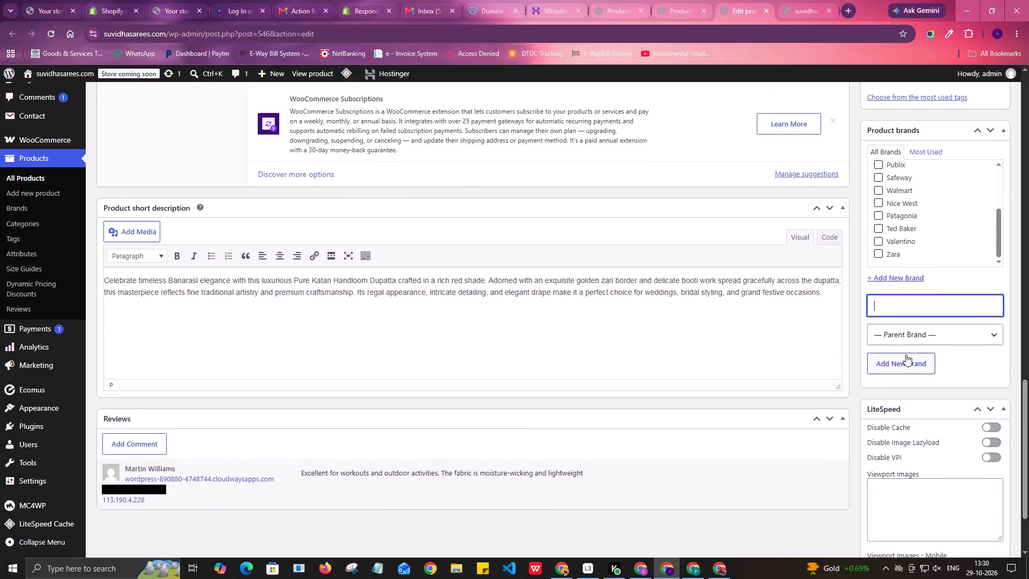
pyautogui.scroll(1, 906, 354)
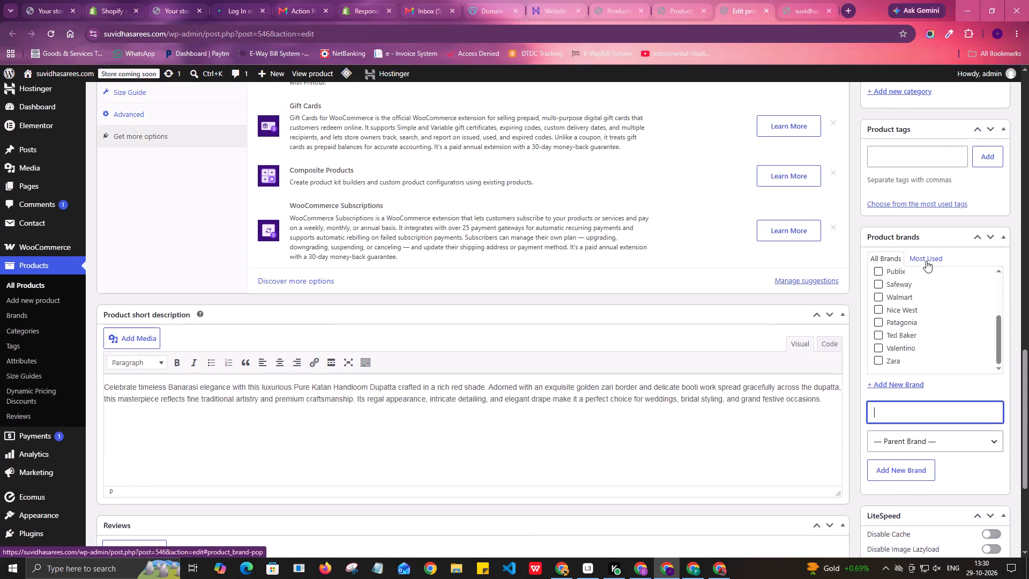
pyautogui.scroll(1, 907, 370)
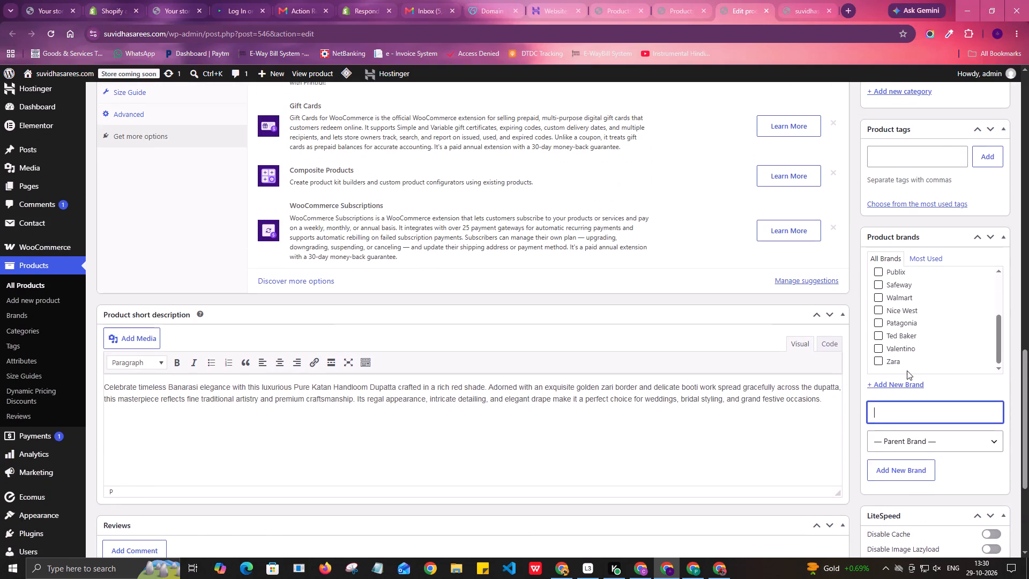
pyautogui.scroll(4, 894, 305)
pyautogui.click(877, 291)
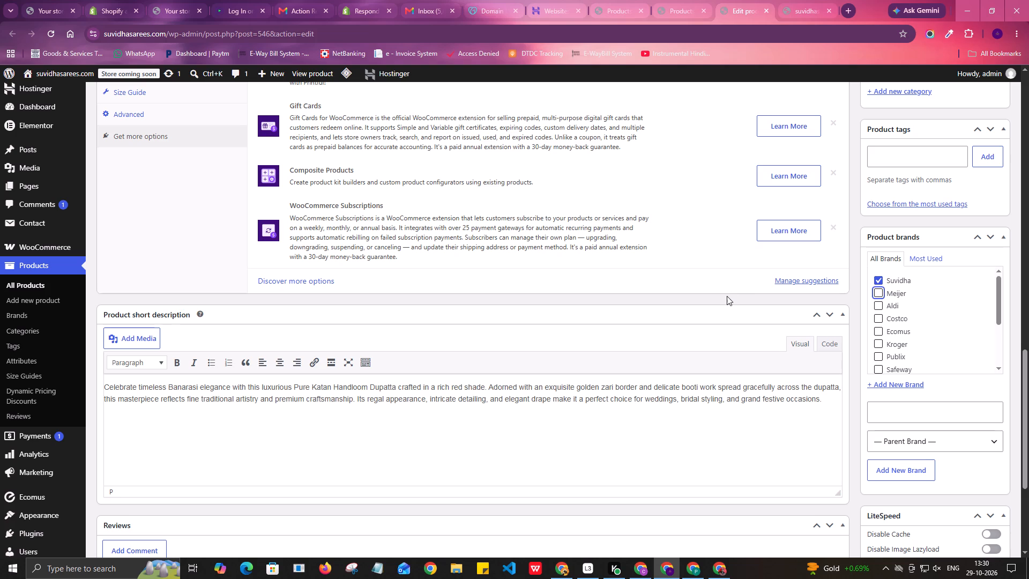
# Add the product tag Banarasi Dupatta.
pyautogui.click(919, 158)
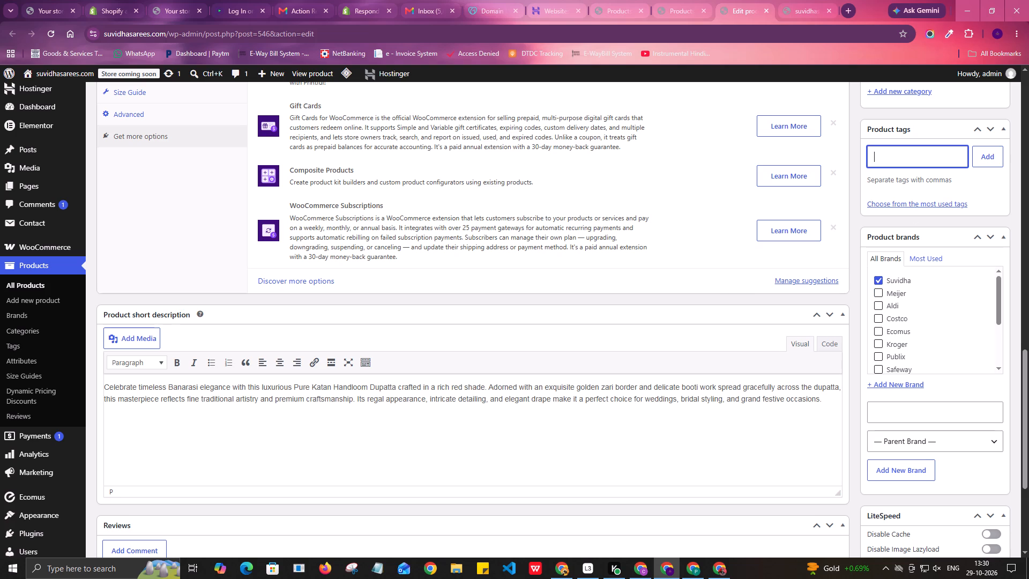
pyautogui.write('Du')
pyautogui.write('pa')
pyautogui.write('tta')
pyautogui.hotkey('ctrl', 'a')
pyautogui.press('Left')
pyautogui.write('Bana')
pyautogui.write('rasi')
pyautogui.press('space')
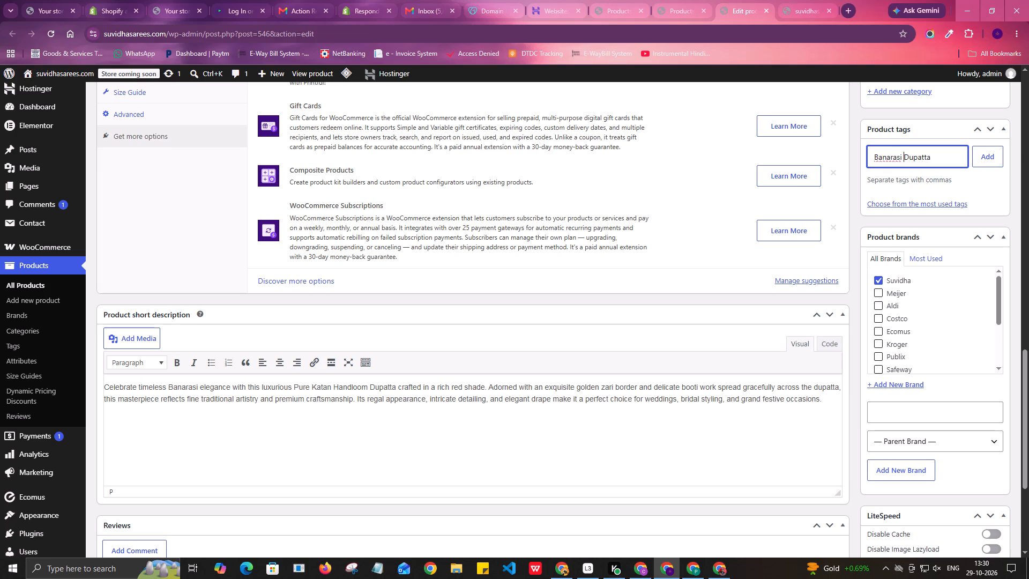
pyautogui.click(991, 156)
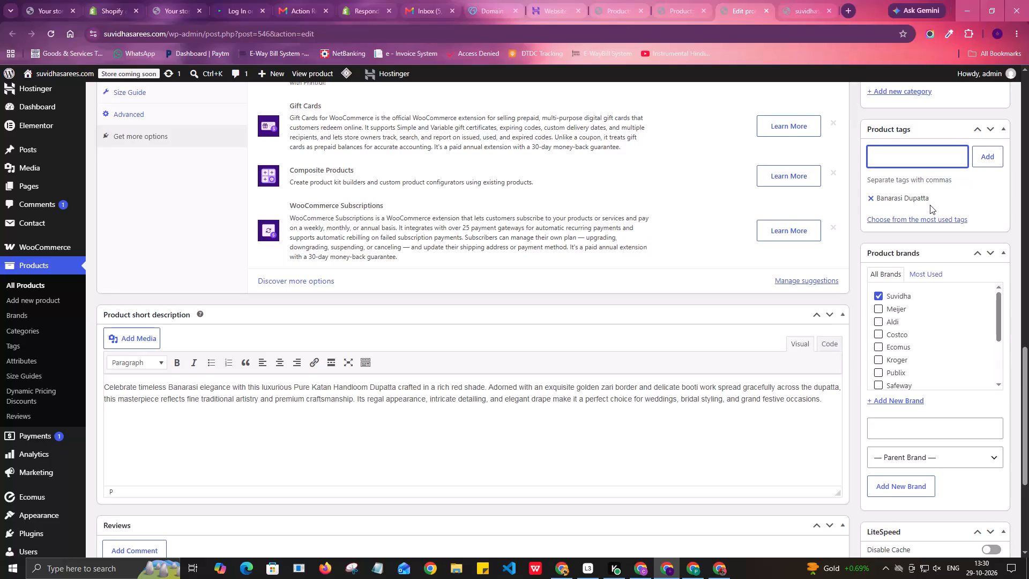
# Check over the edited product page and update the published Pure Katan Handloom Dupatta product.
pyautogui.scroll(-3, 911, 393)
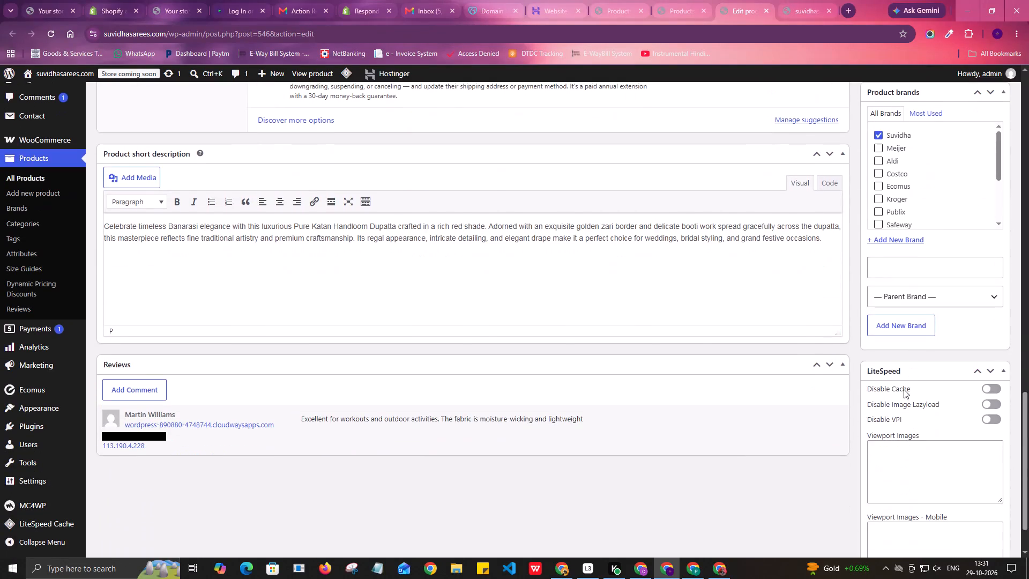
pyautogui.scroll(-5, 663, 329)
pyautogui.scroll(4, 663, 331)
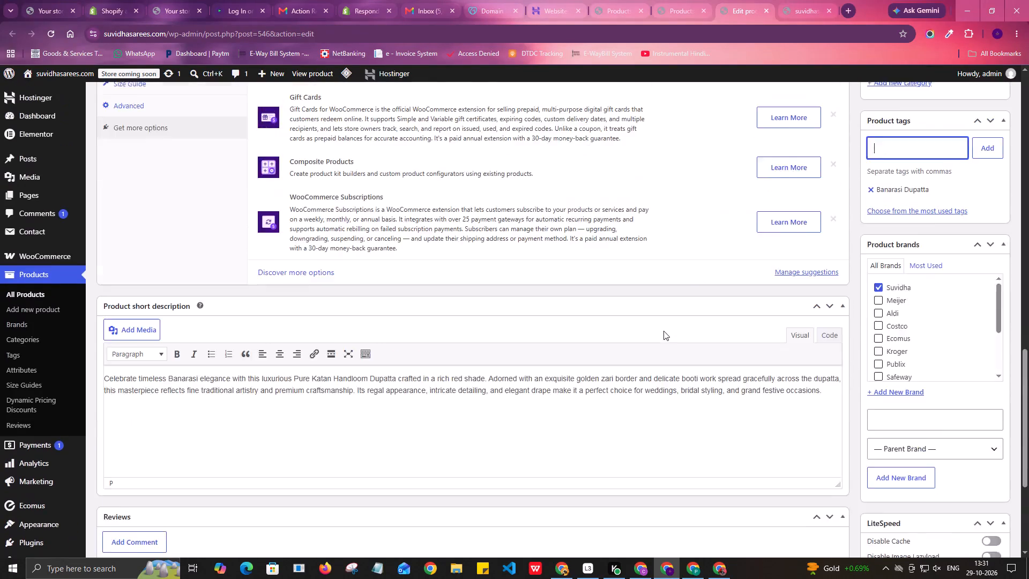
pyautogui.scroll(10, 663, 331)
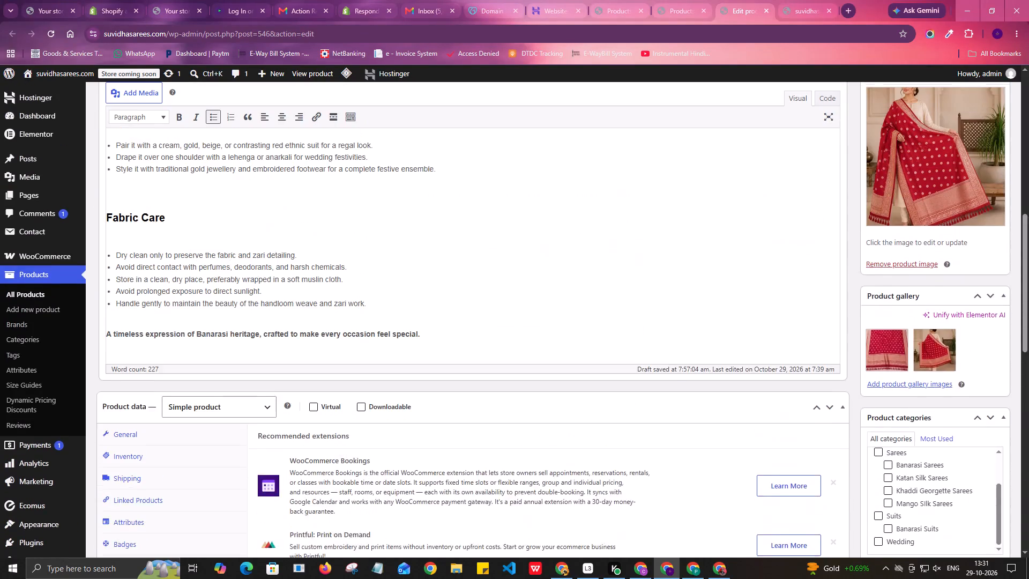
pyautogui.scroll(6, 663, 331)
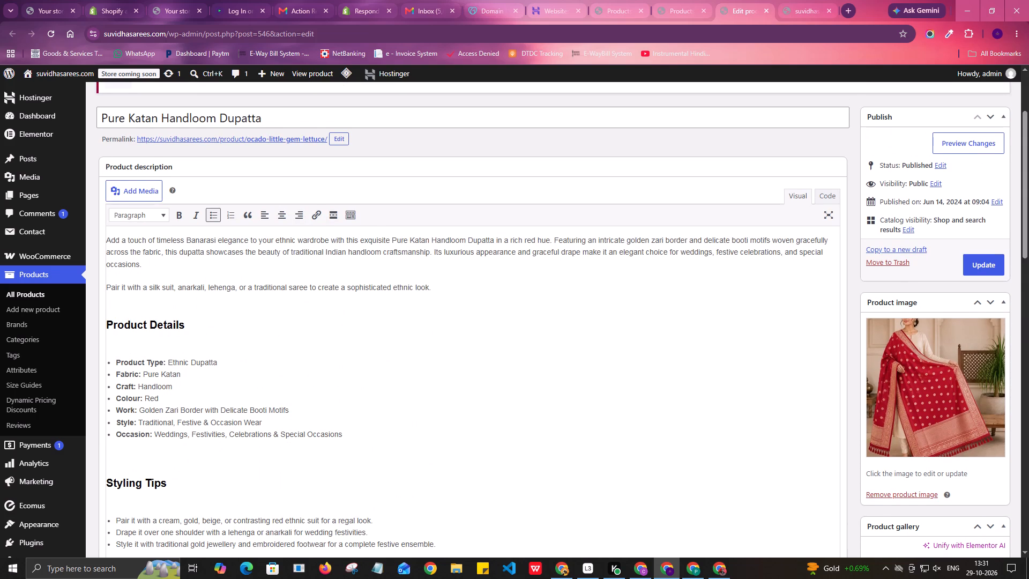
pyautogui.scroll(1, 833, 315)
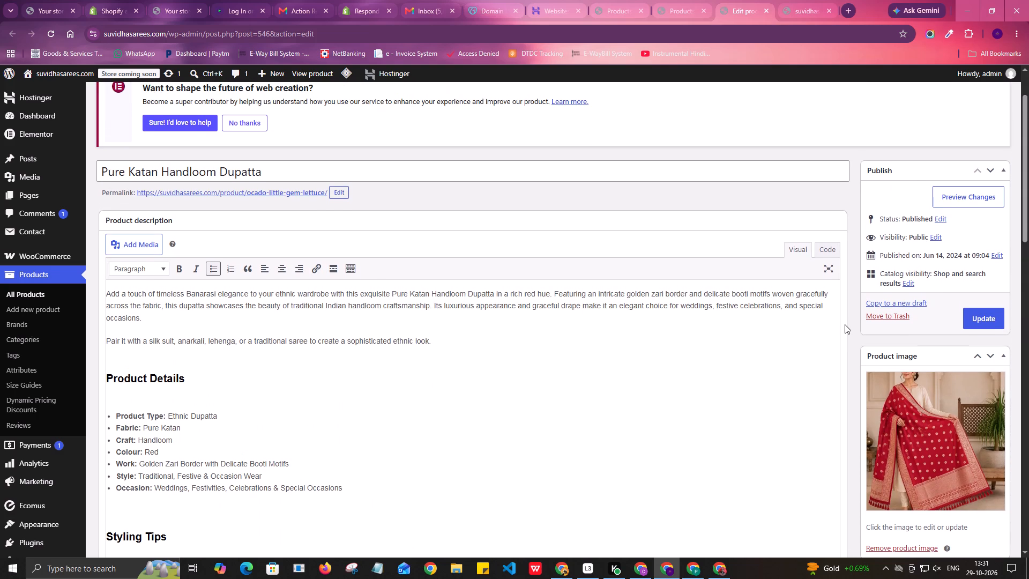
pyautogui.scroll(1, 845, 324)
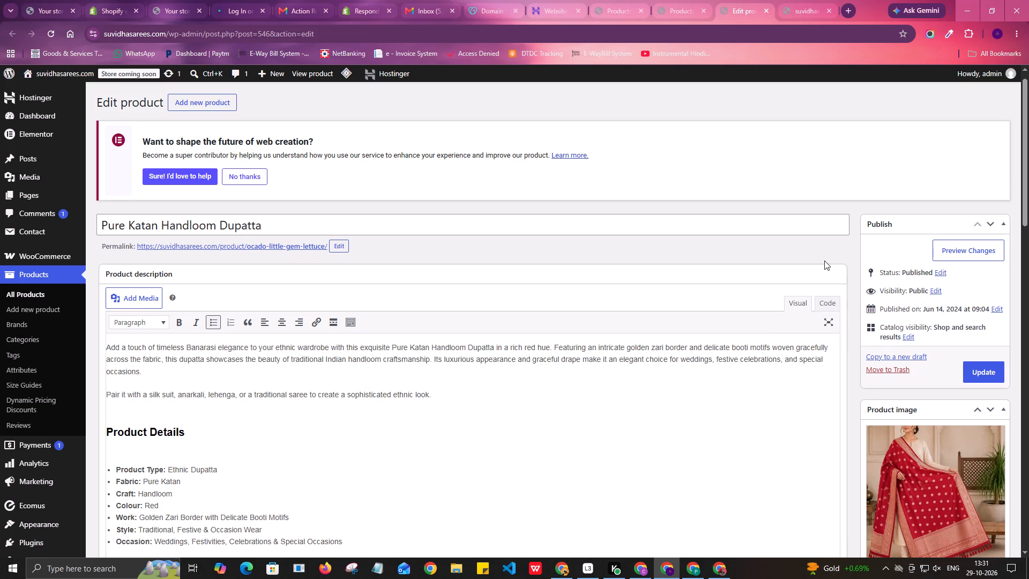
pyautogui.scroll(-1, 760, 253)
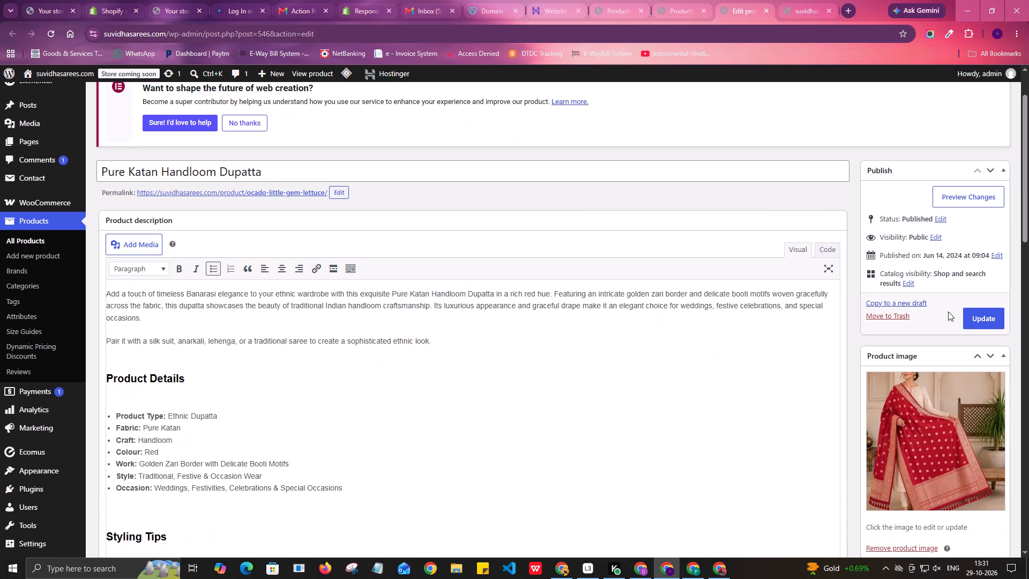
pyautogui.click(980, 319)
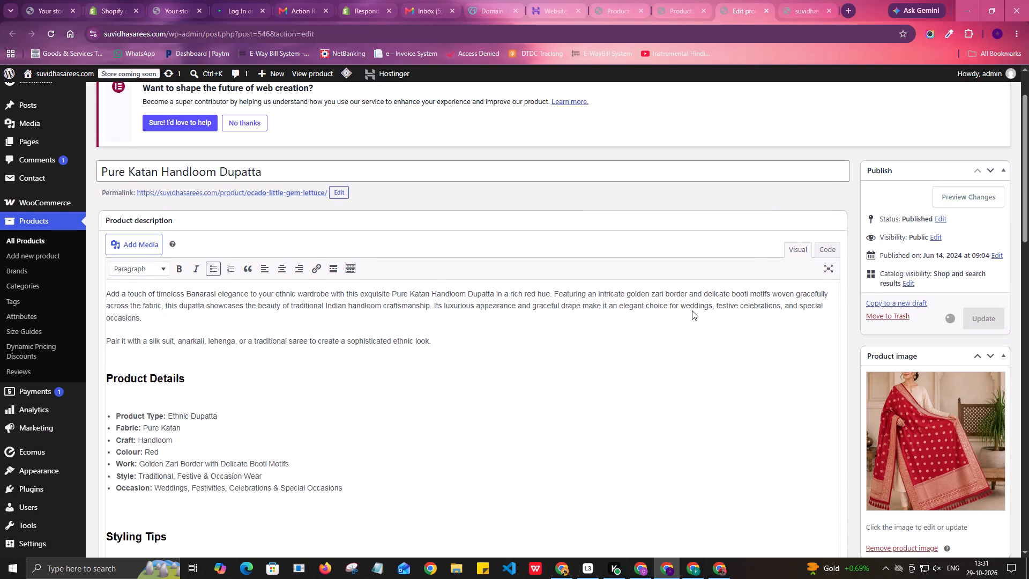